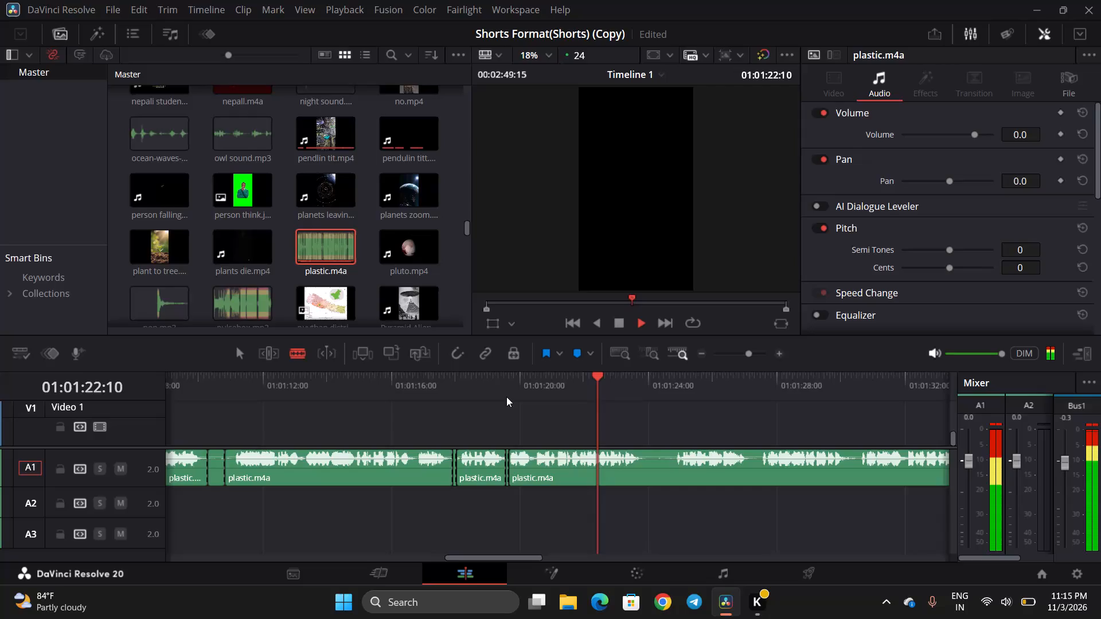
Listen to the plastic.m4a narration on A1 and split it on both sides of the short pause at about 01:01:20:10.
{"action": "left_click", "coordinate": [506, 397]}
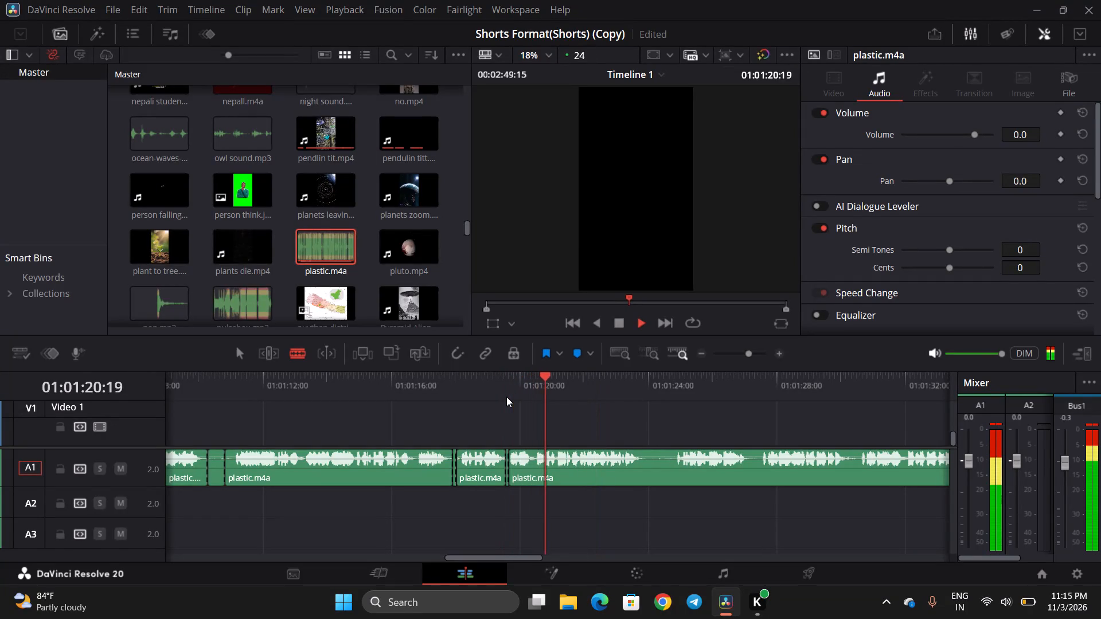
{"action": "key", "text": "space"}
{"action": "left_click", "coordinate": [534, 481]}
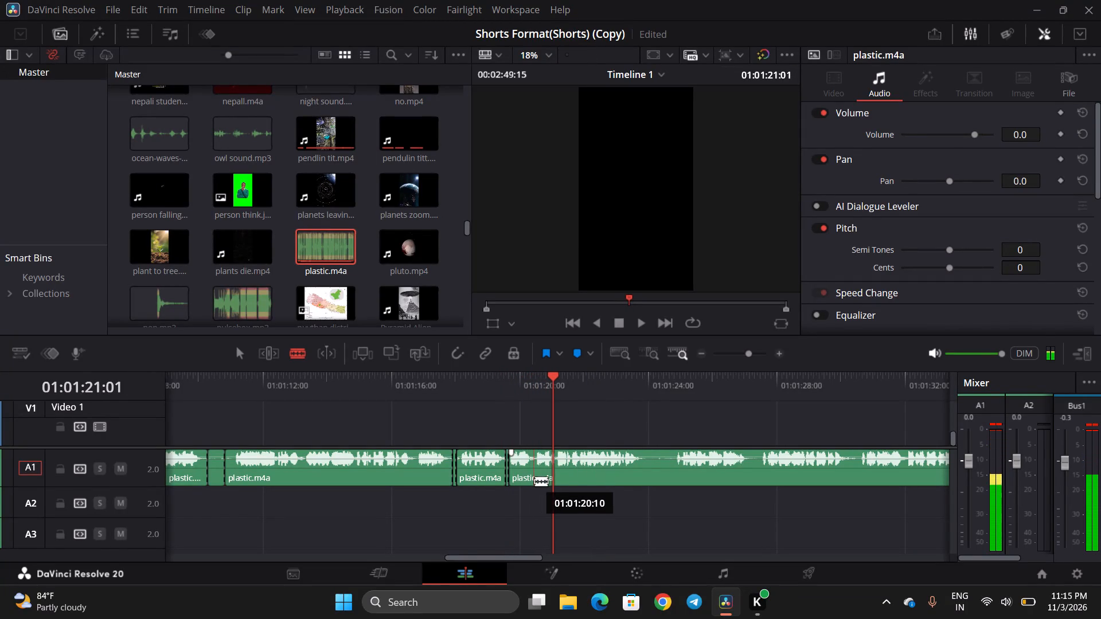
{"action": "left_click", "coordinate": [537, 481]}
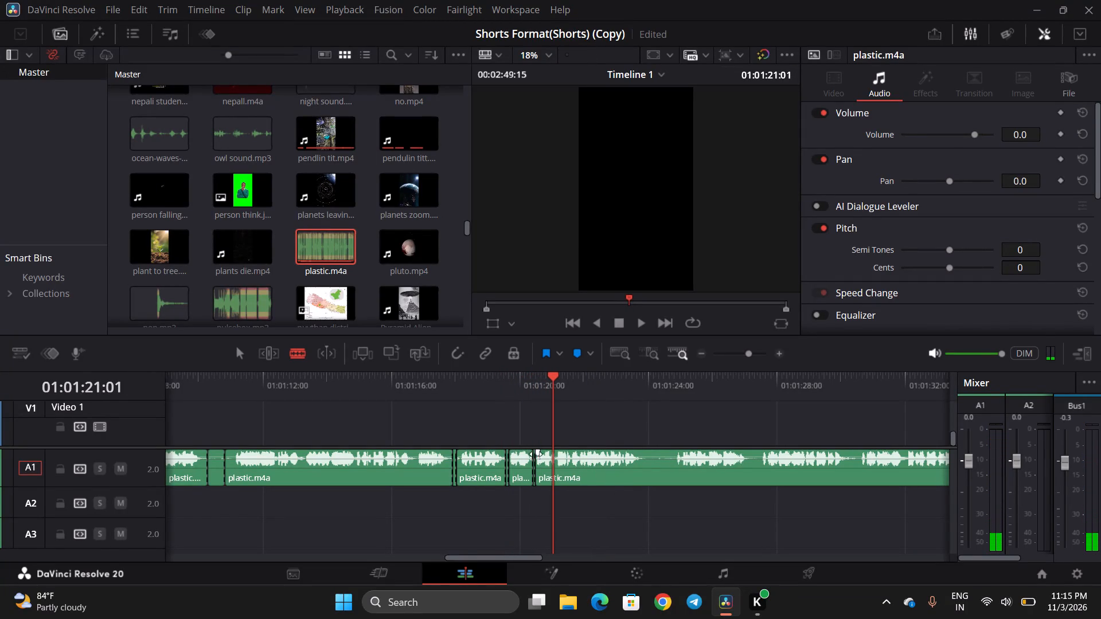
Play on and split plastic.m4a at both edges of the silent gap, at about 01:01:23:20 and 01:01:24:18.
{"action": "key", "text": "space"}
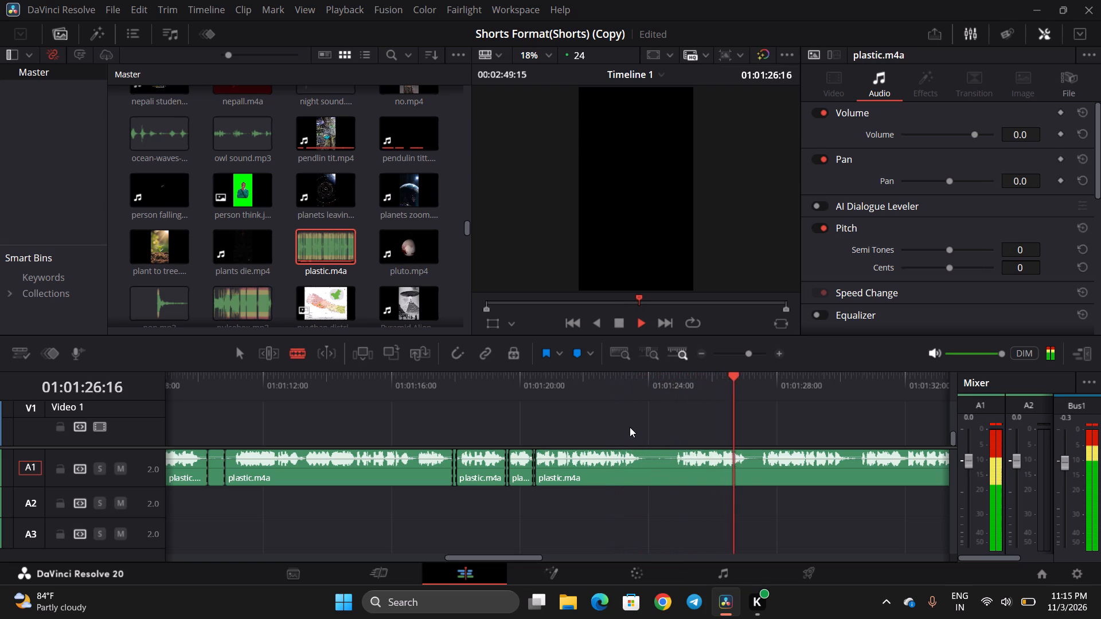
{"action": "key", "text": "space"}
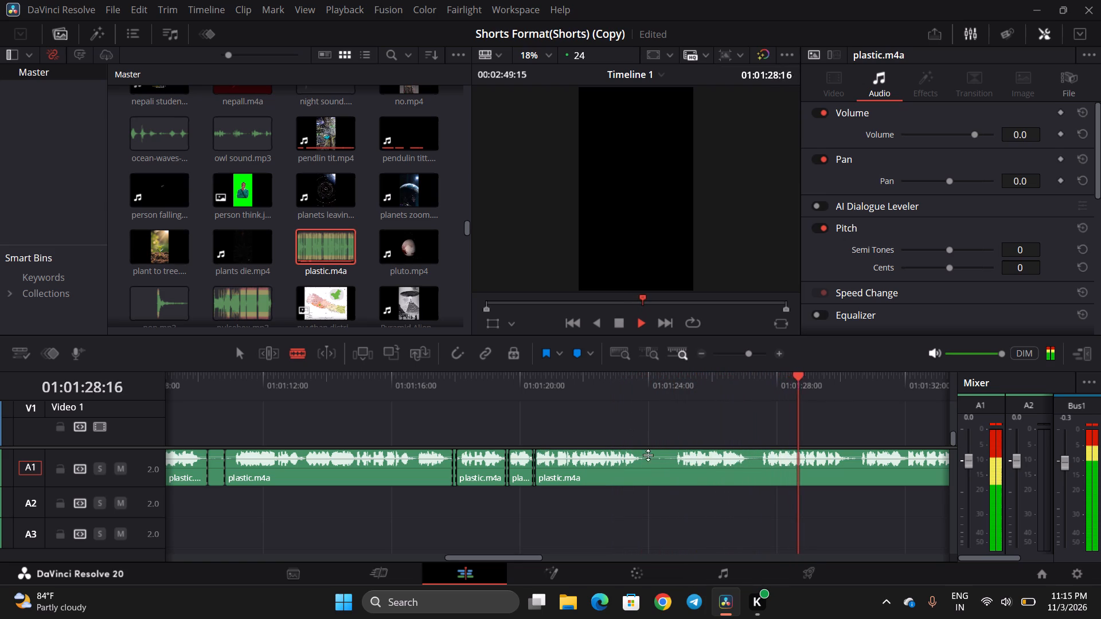
{"action": "left_click", "coordinate": [645, 472]}
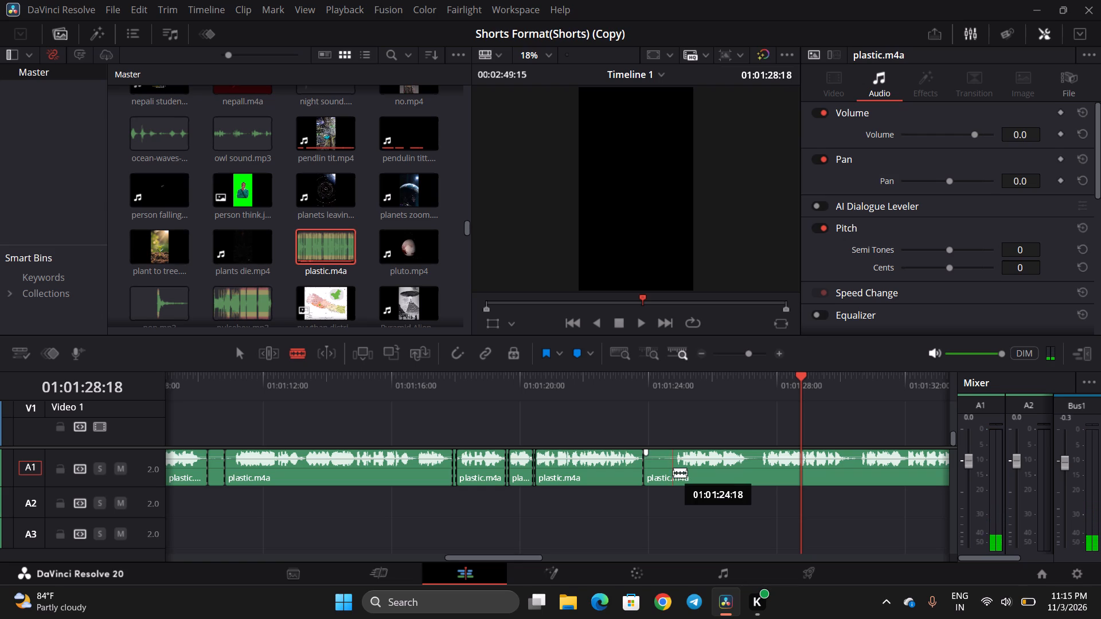
{"action": "left_click", "coordinate": [673, 472]}
Listen from about 01:01:24:18 and split plastic.m4a in the pauses at about 01:01:27:04 and 01:01:30:12.
{"action": "left_click", "coordinate": [675, 397]}
{"action": "key", "text": "space"}
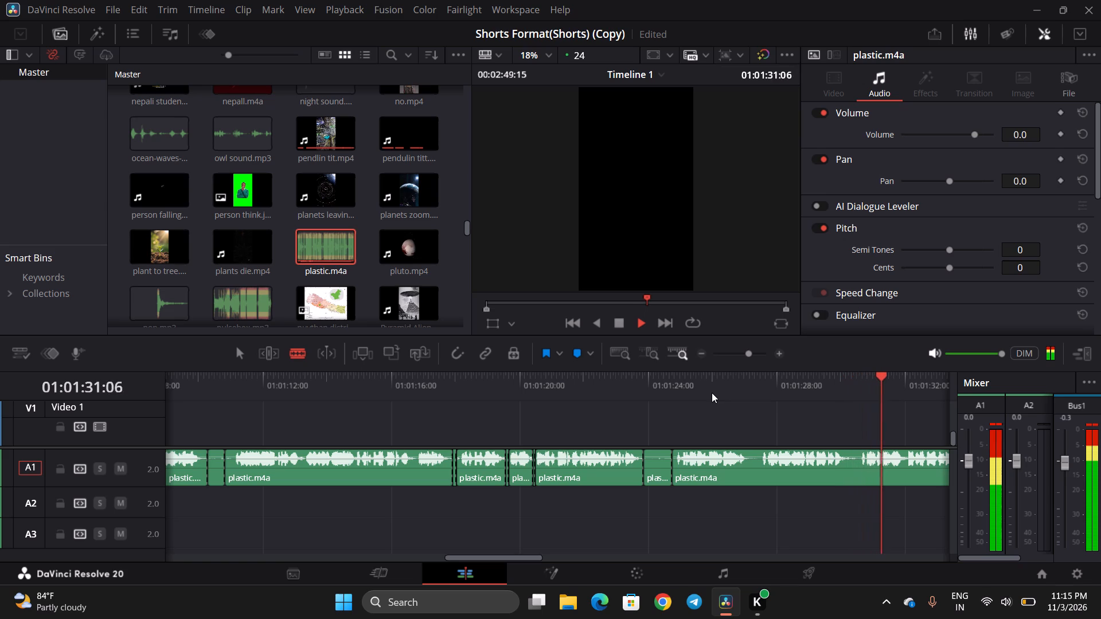
{"action": "key", "text": "space"}
{"action": "left_click", "coordinate": [749, 468]}
{"action": "scroll", "coordinate": [763, 473], "scroll_direction": "left", "scroll_amount": 1}
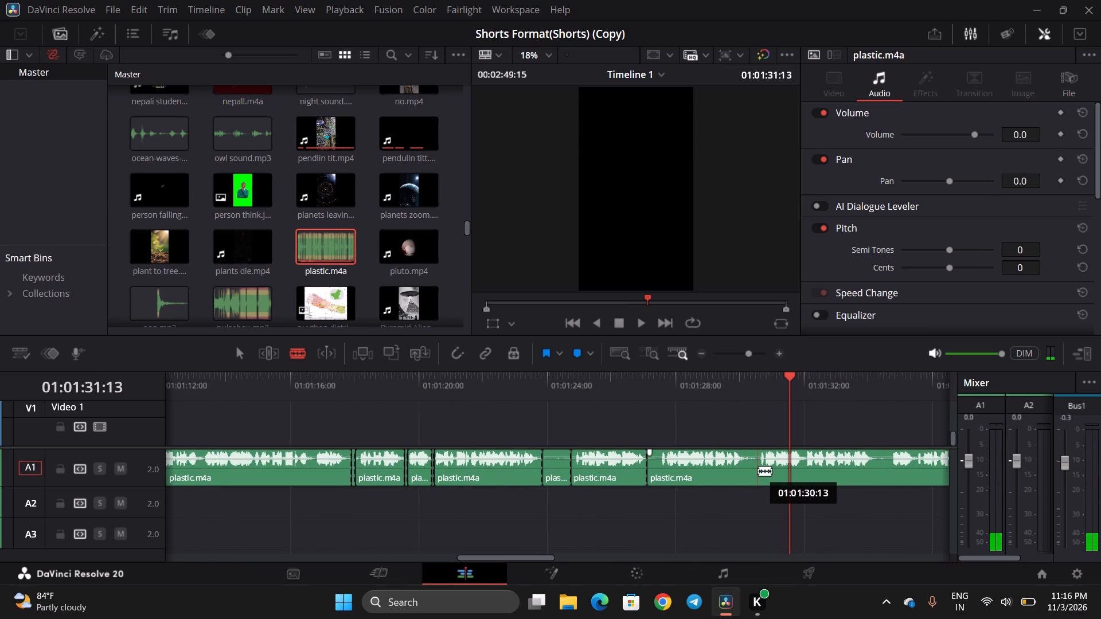
{"action": "left_click", "coordinate": [756, 470]}
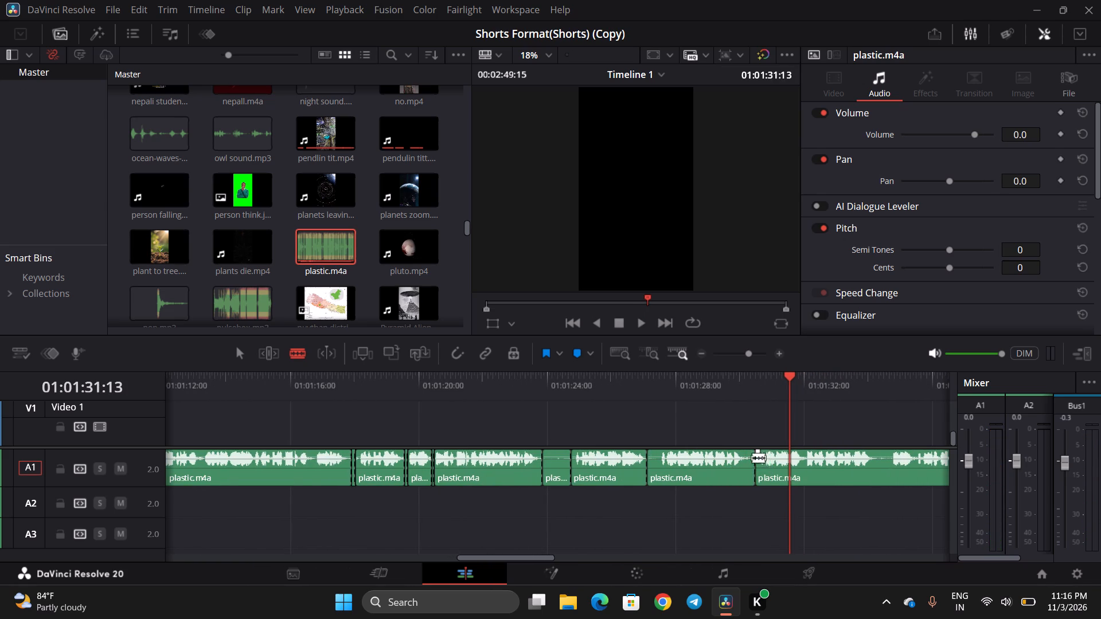
Play from 01:01:30:14 and split plastic.m4a on both sides of the short pause at about 01:01:31:23.
{"action": "scroll", "coordinate": [752, 457], "scroll_direction": "left", "scroll_amount": 1}
{"action": "left_click", "coordinate": [584, 388]}
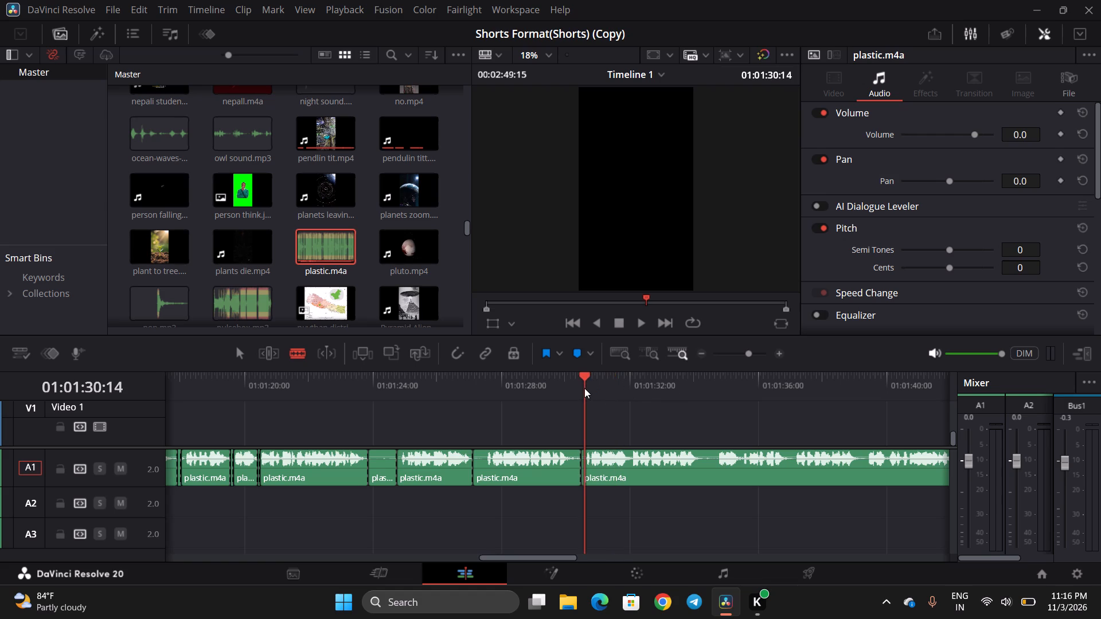
{"action": "key", "text": "space"}
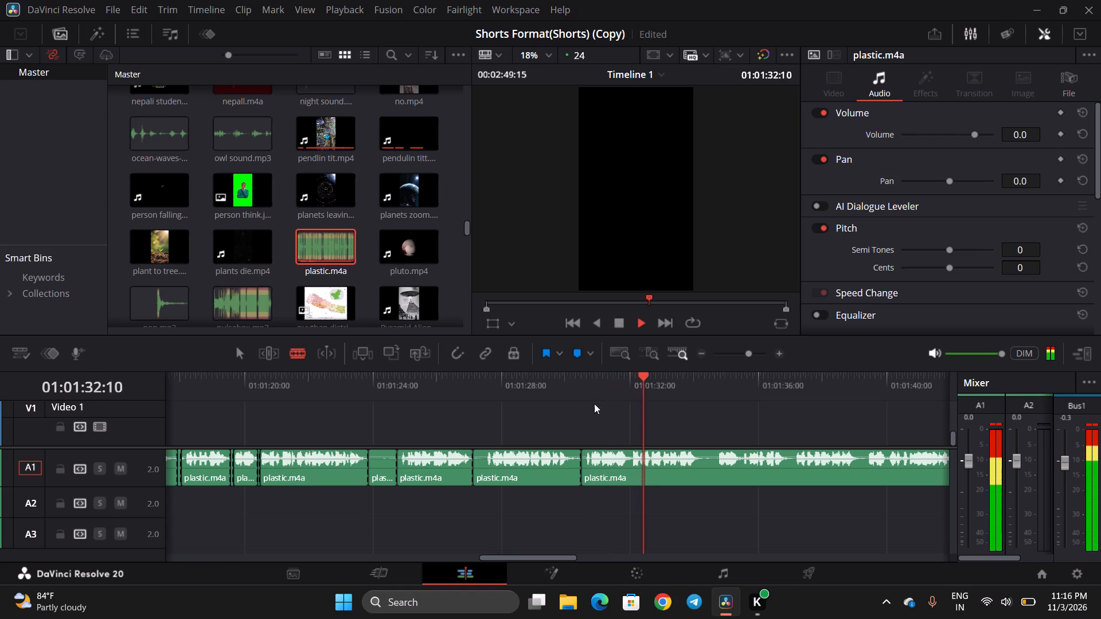
{"action": "key", "text": "space"}
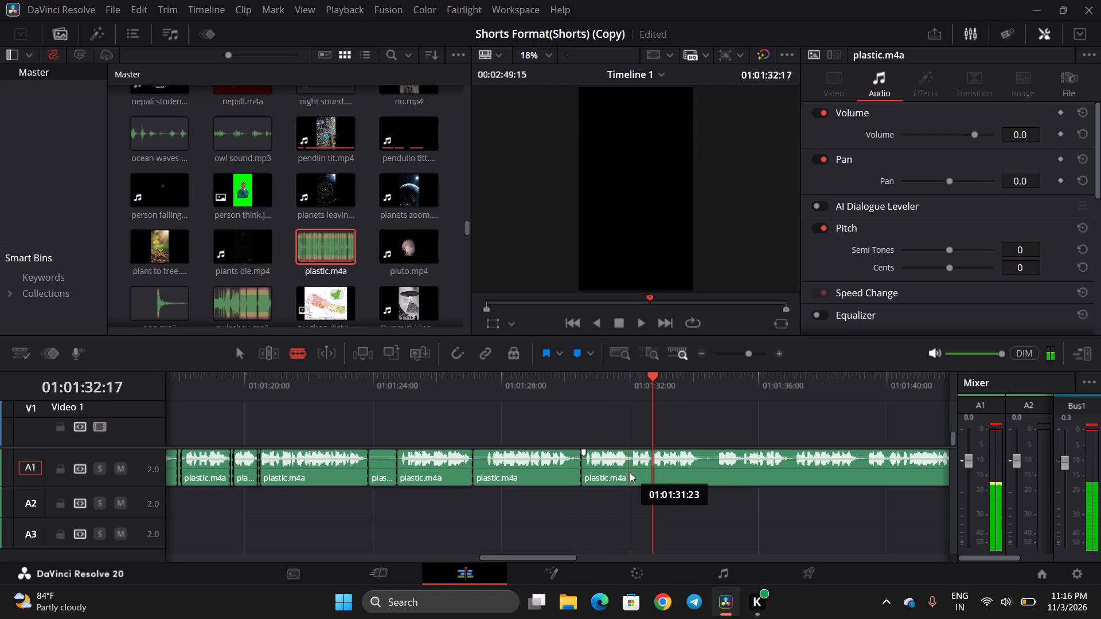
{"action": "left_click", "coordinate": [630, 472]}
{"action": "left_click", "coordinate": [633, 473]}
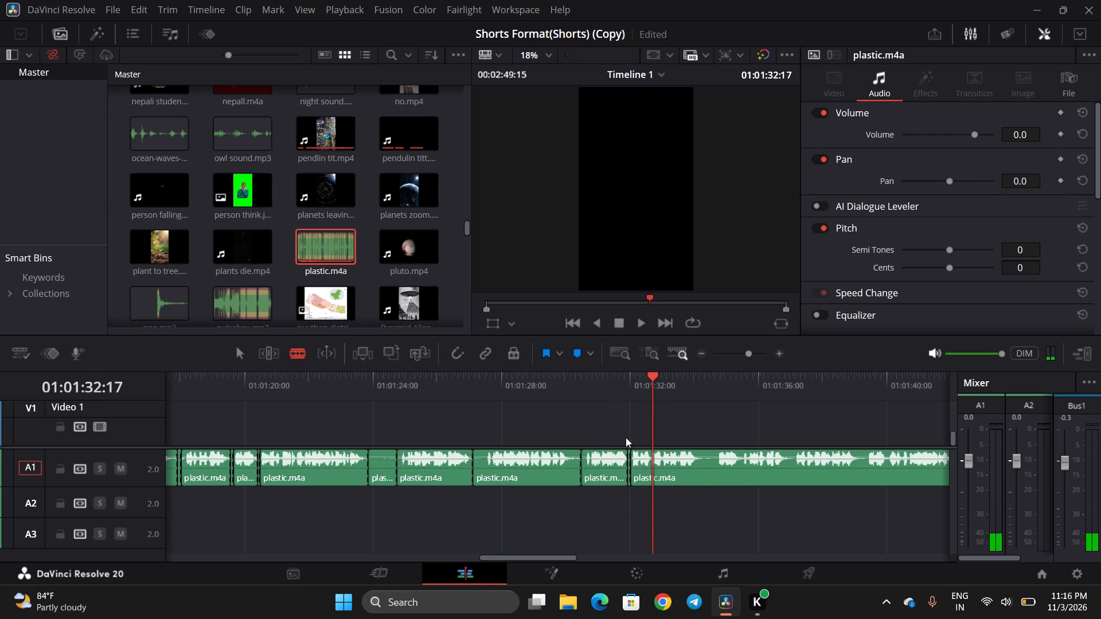
Split plastic.m4a at both edges of the pause, at about 01:01:34:07 and 01:01:34:14, undoing a cut placed too early for the second edge.
{"action": "key", "text": "space"}
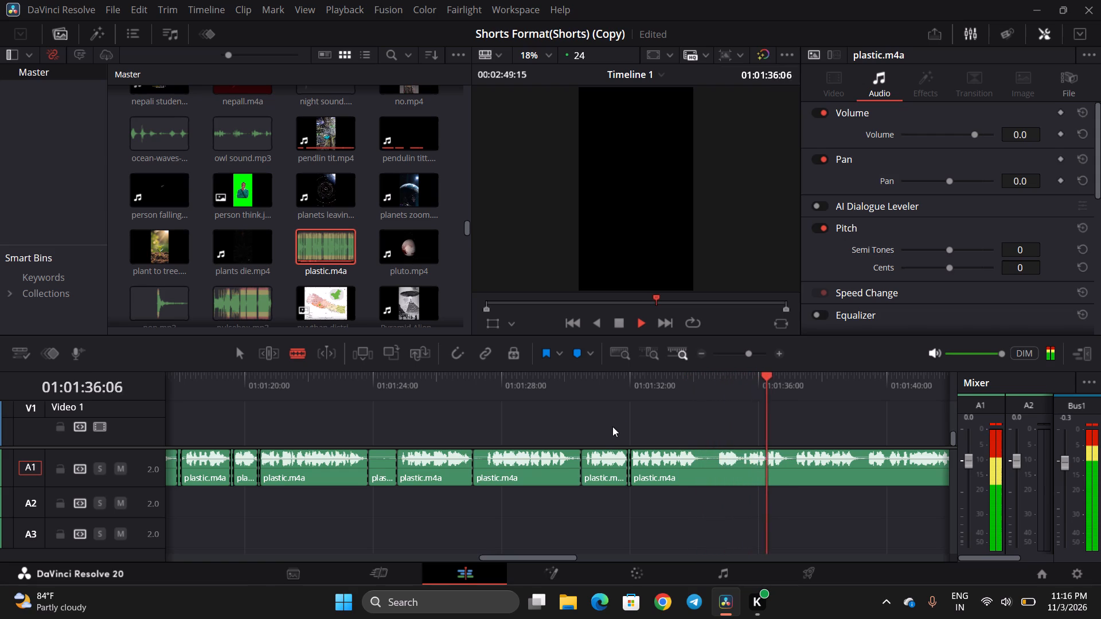
{"action": "key", "text": "space"}
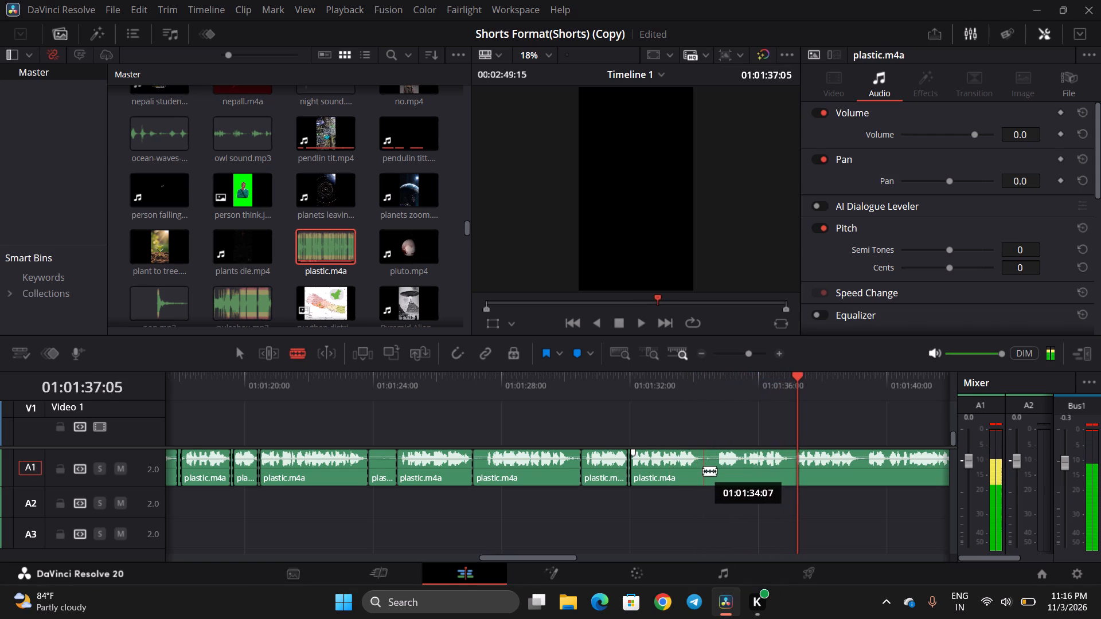
{"action": "left_click", "coordinate": [704, 472]}
{"action": "left_click", "coordinate": [709, 472]}
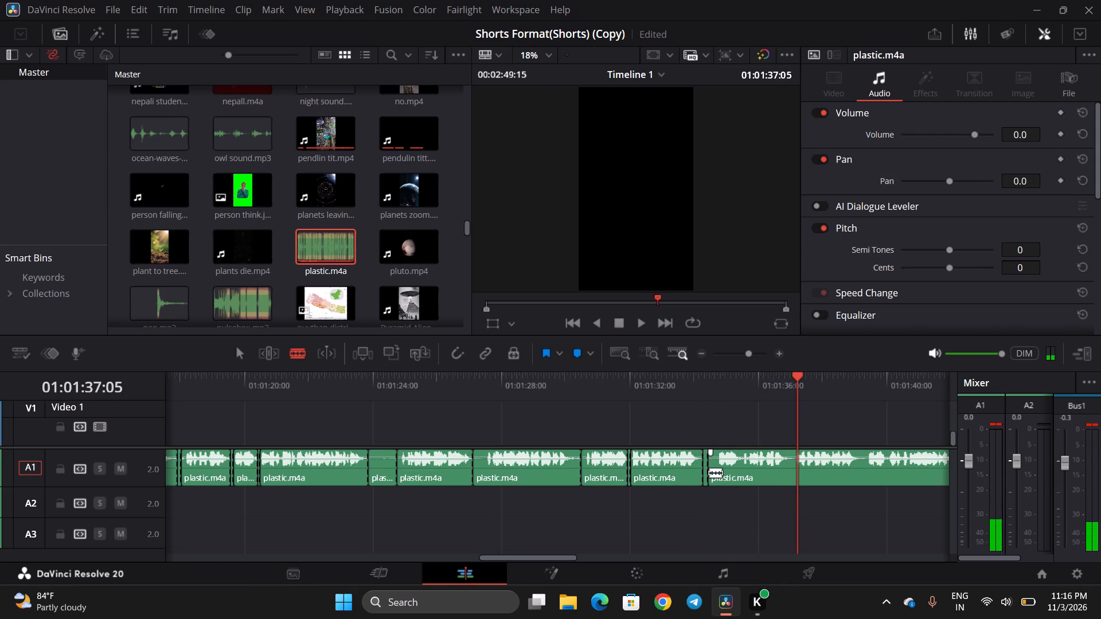
{"action": "key", "text": "ctrl+z"}
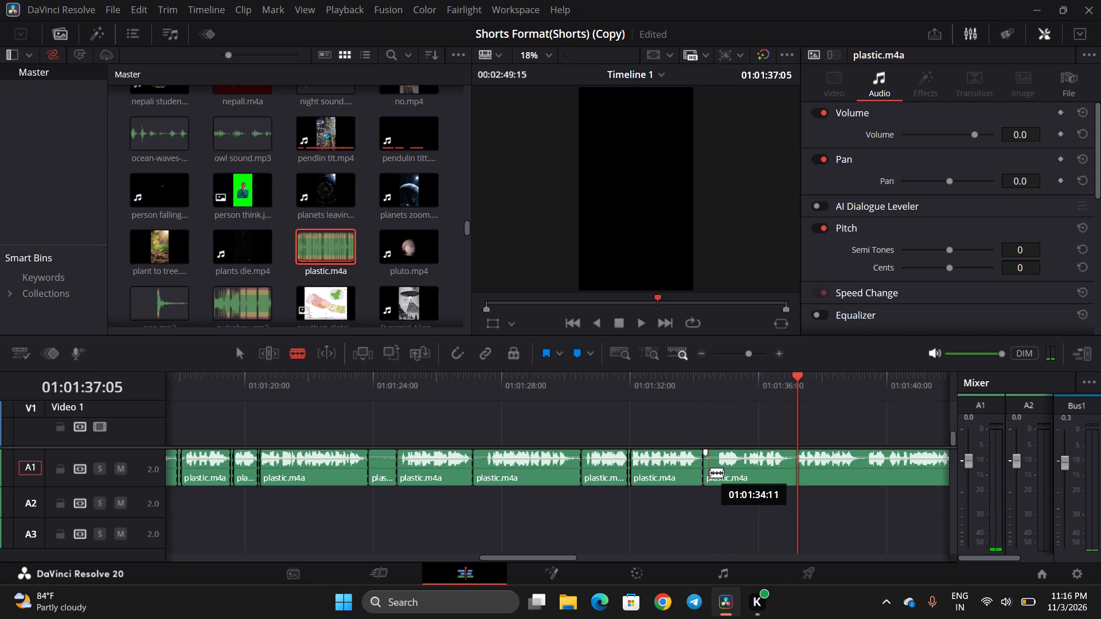
{"action": "left_click", "coordinate": [712, 473]}
Play from 01:01:34:14 and split plastic.m4a on both sides of the short pause just before 01:01:37:00.
{"action": "left_click", "coordinate": [713, 388]}
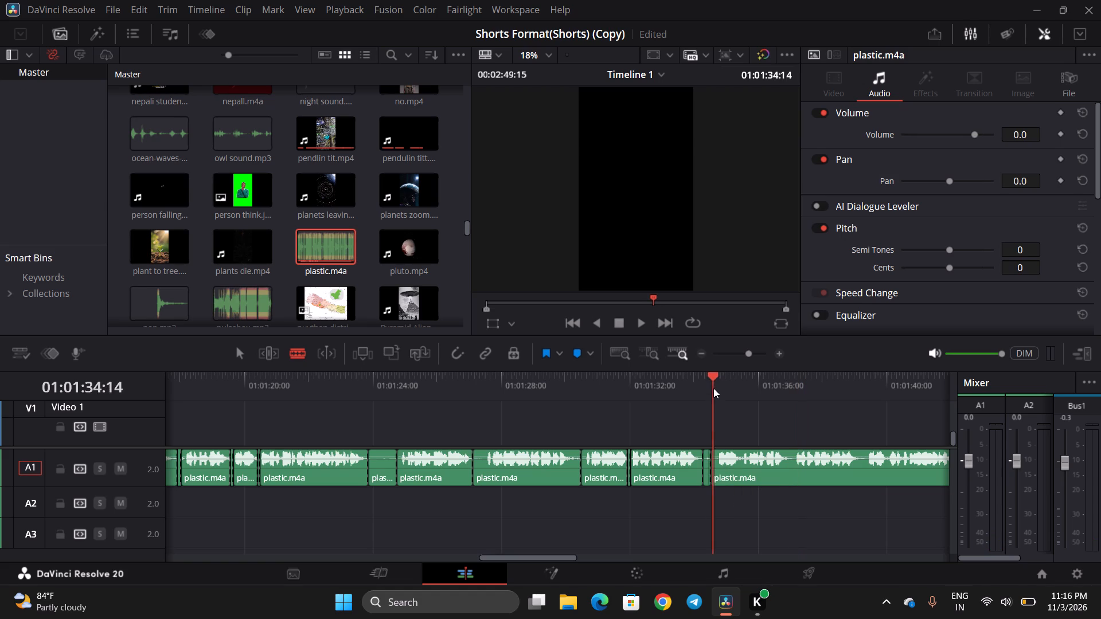
{"action": "key", "text": "space"}
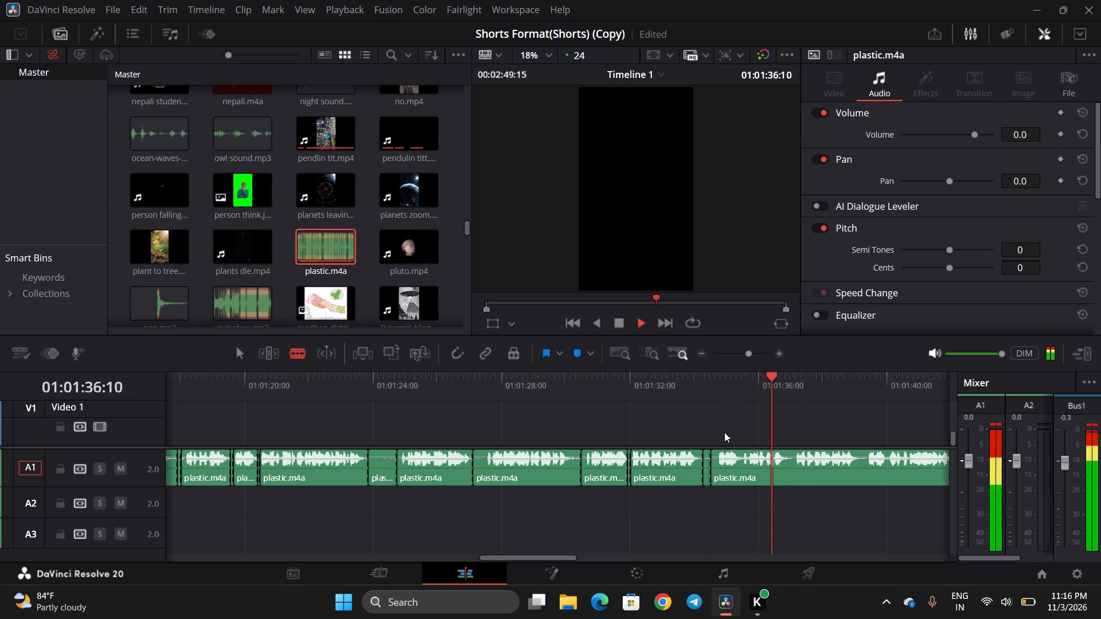
{"action": "key", "text": "space"}
{"action": "scroll", "coordinate": [724, 432], "scroll_direction": "left", "scroll_amount": 1}
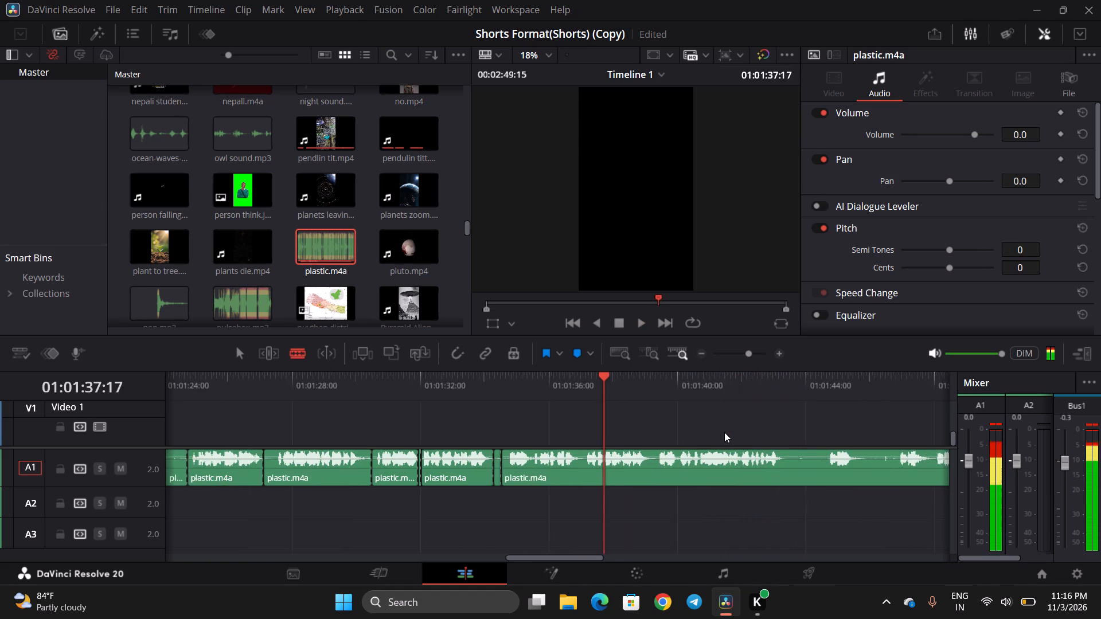
{"action": "scroll", "coordinate": [724, 432], "scroll_direction": "left", "scroll_amount": 1}
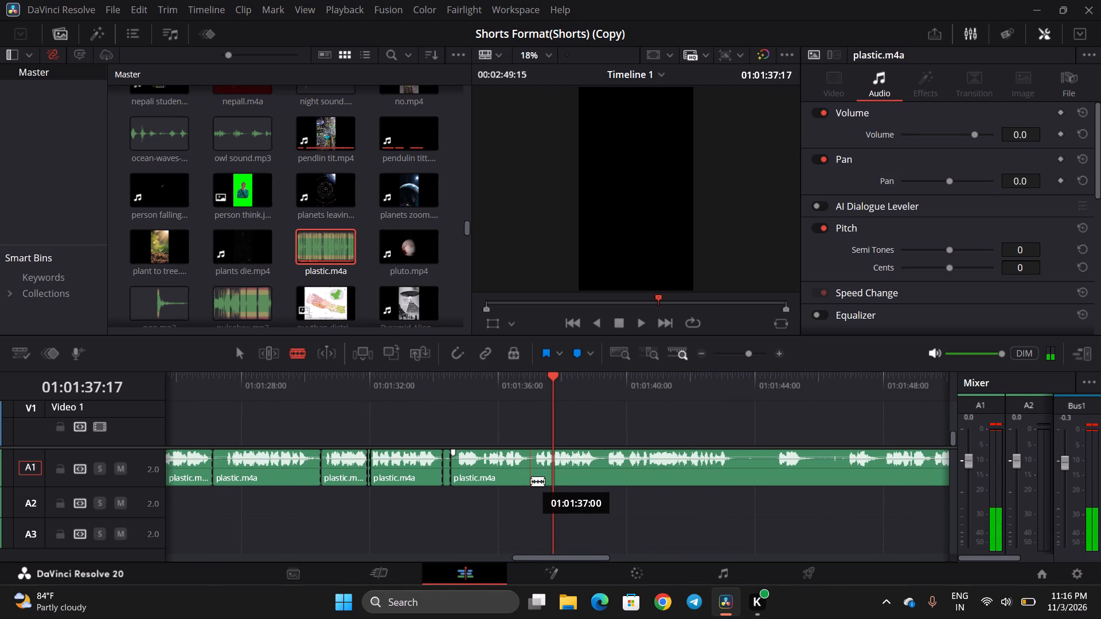
{"action": "left_click", "coordinate": [531, 481]}
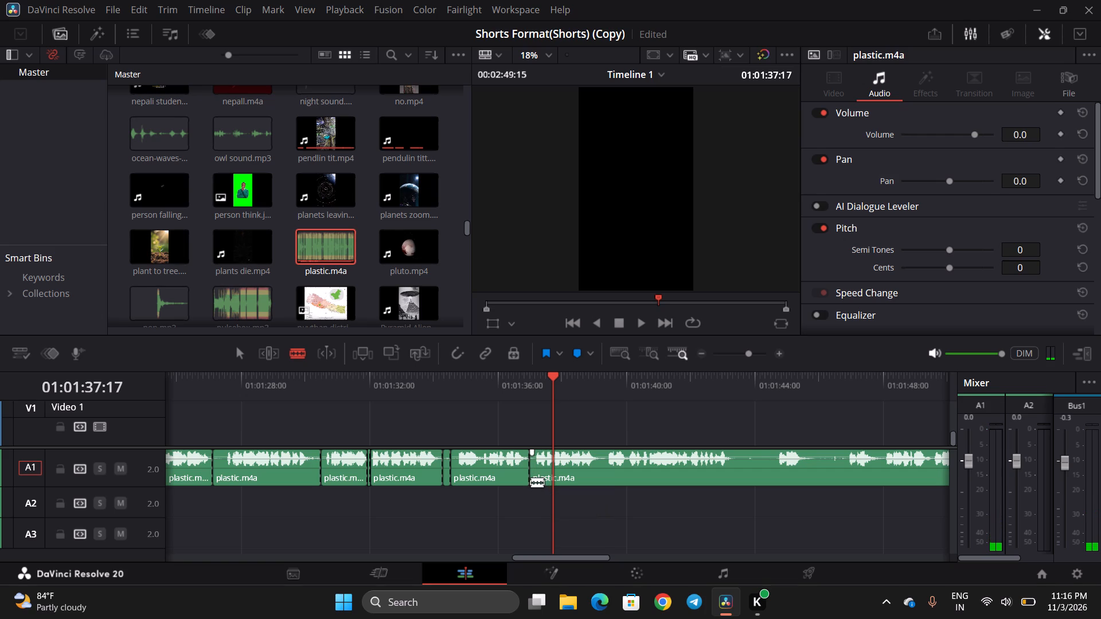
{"action": "left_click", "coordinate": [533, 482]}
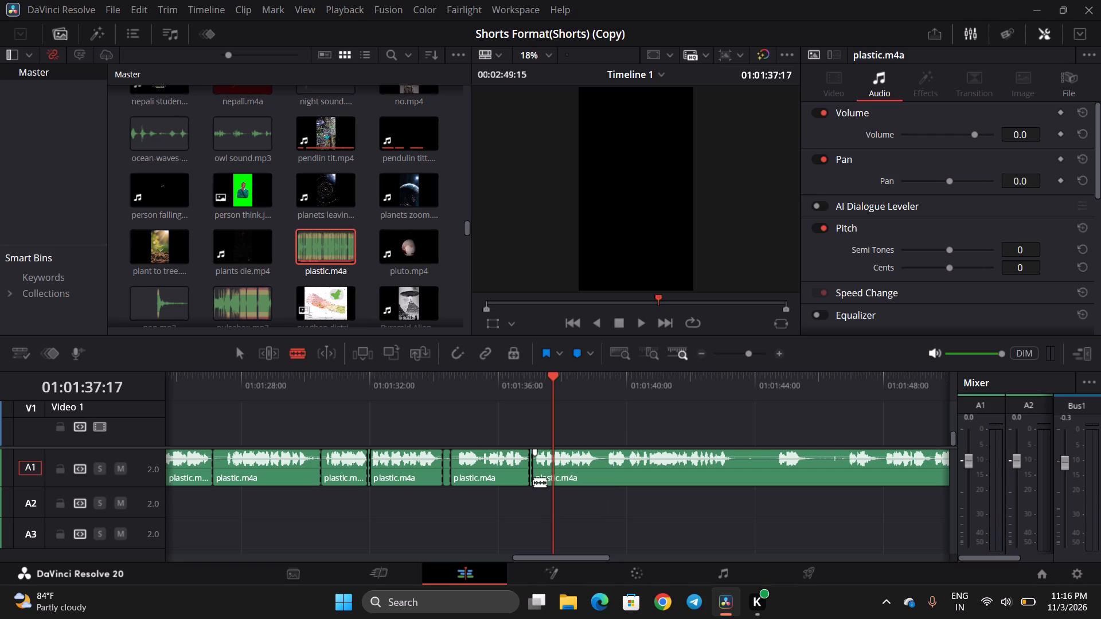
Play the following narration and split plastic.m4a on both sides of the short pause at 01:01:39:06 and about 01:01:39:08.
{"action": "key", "text": "space"}
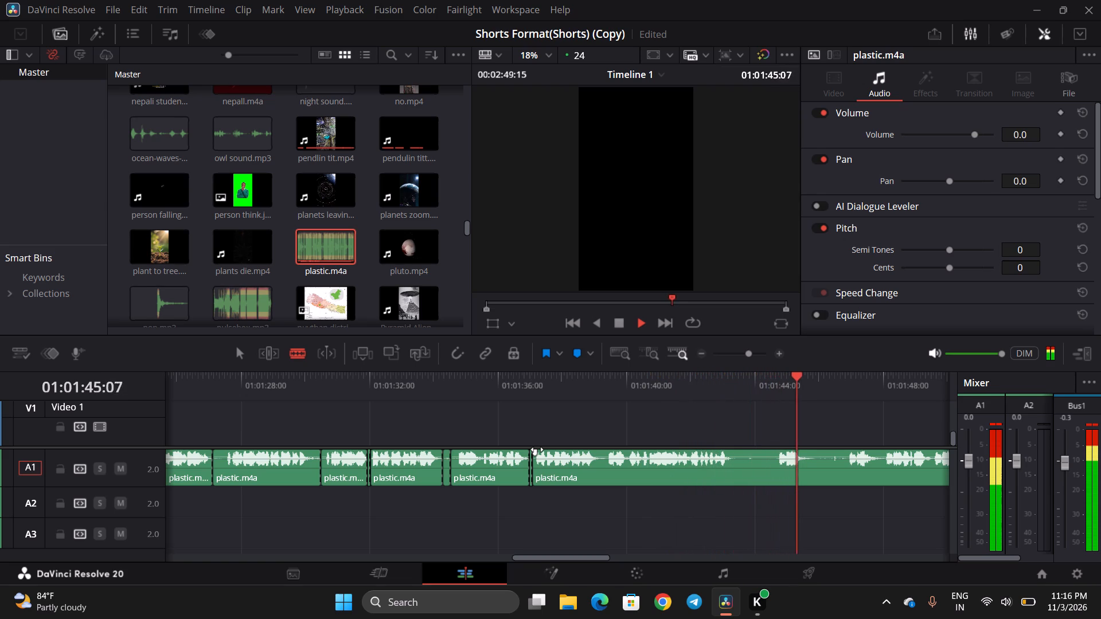
{"action": "key", "text": "space"}
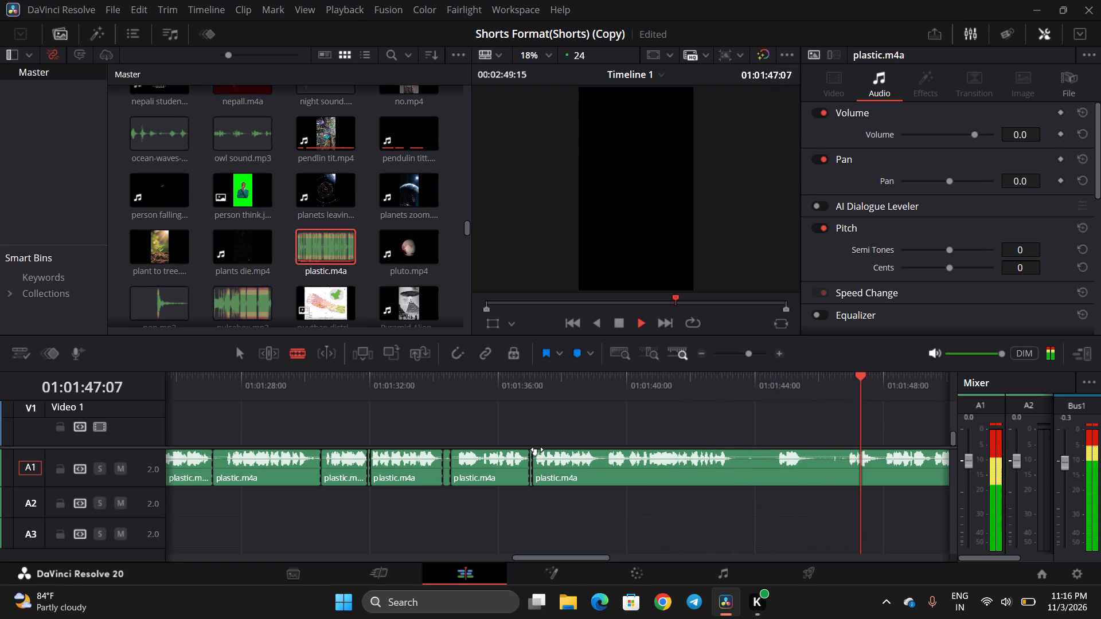
{"action": "left_click", "coordinate": [603, 485]}
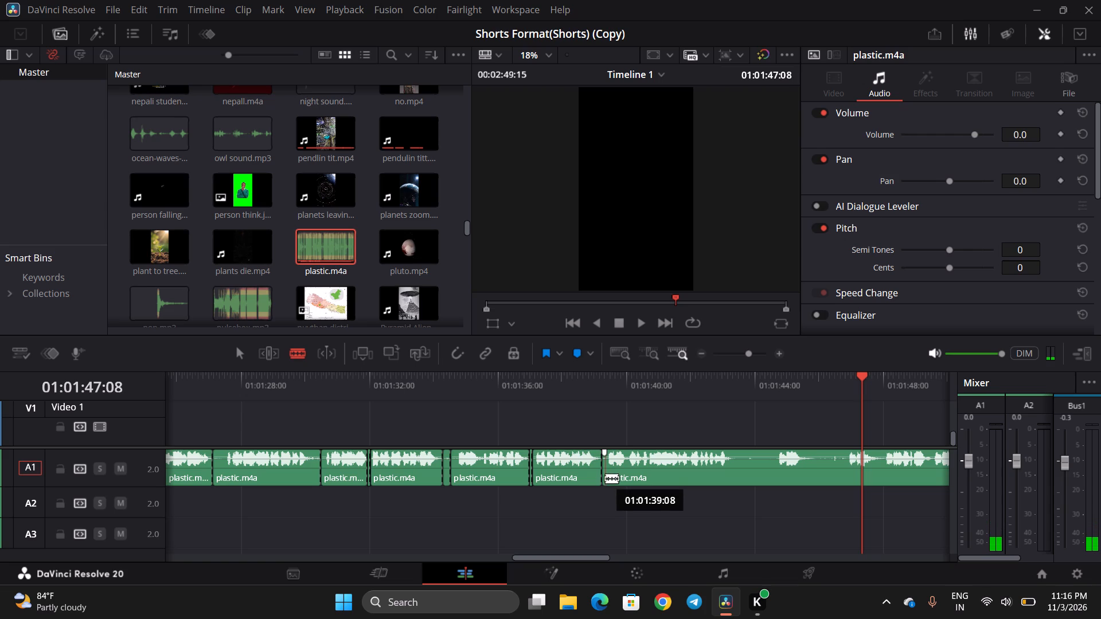
{"action": "left_click", "coordinate": [605, 478]}
Listen to the narration from 01:01:42:07 onward and split plastic.m4a just before the phrase starting at about 01:01:52:11.
{"action": "left_click", "coordinate": [700, 380]}
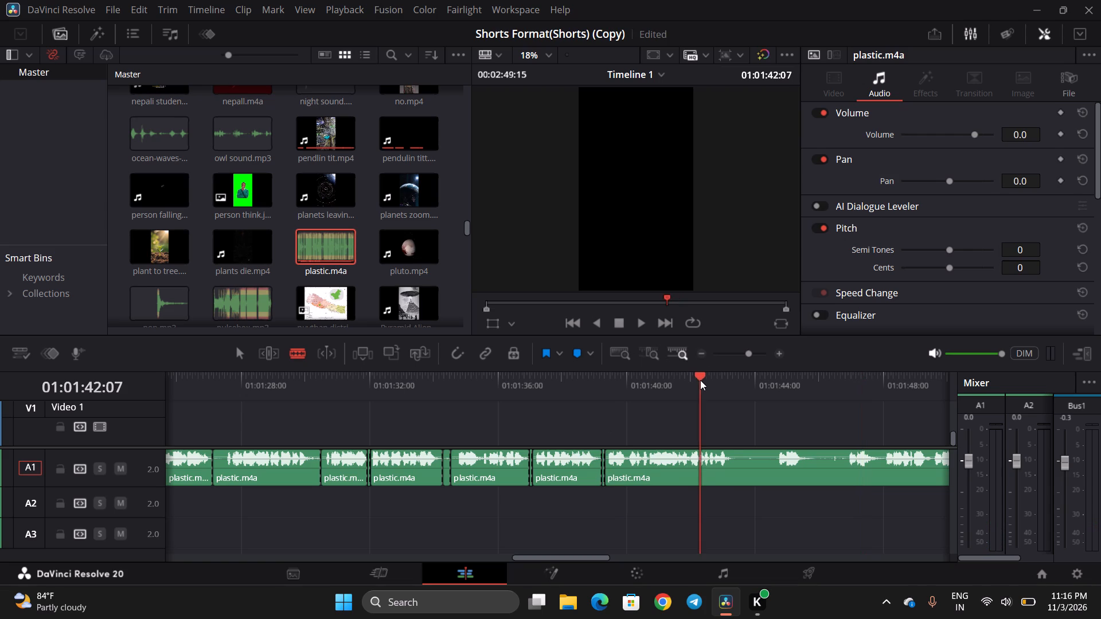
{"action": "key", "text": "space"}
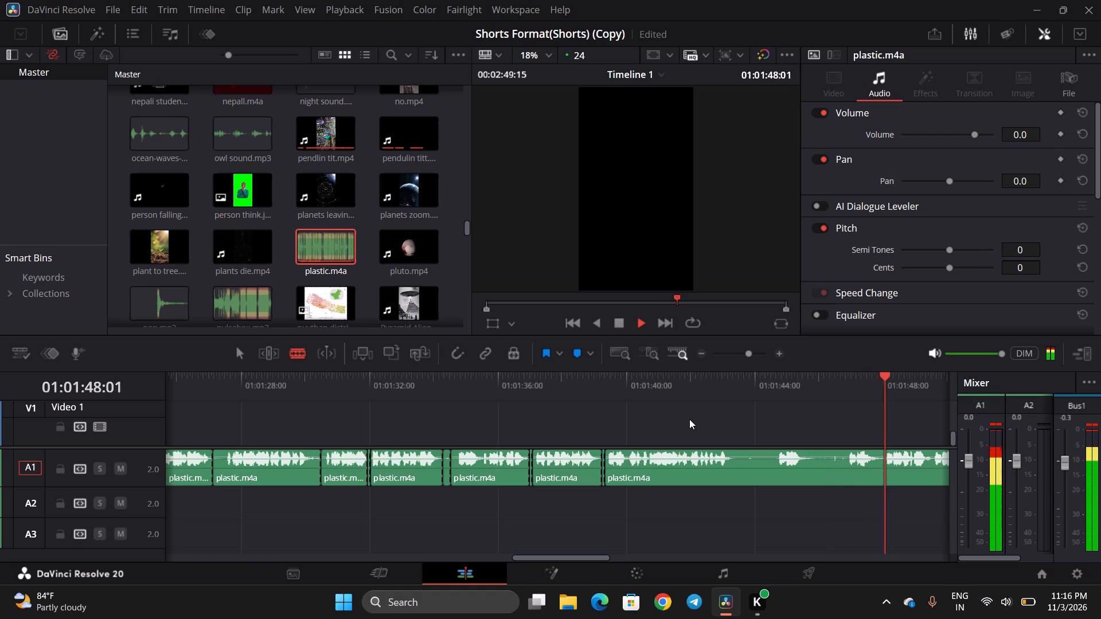
{"action": "key", "text": "space"}
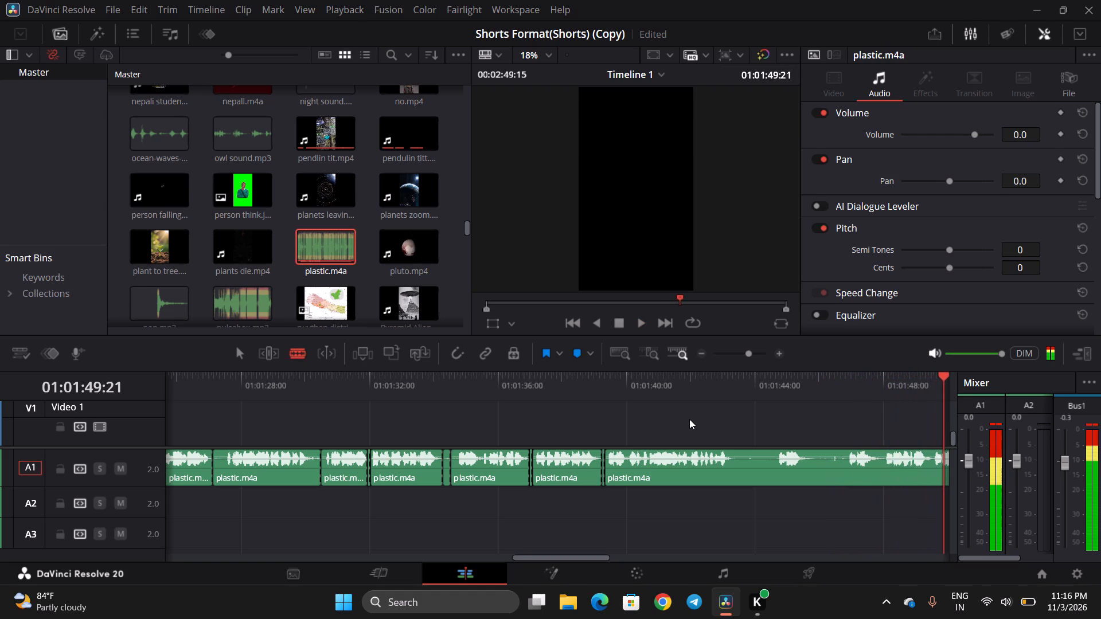
{"action": "scroll", "coordinate": [689, 419], "scroll_direction": "left", "scroll_amount": 1}
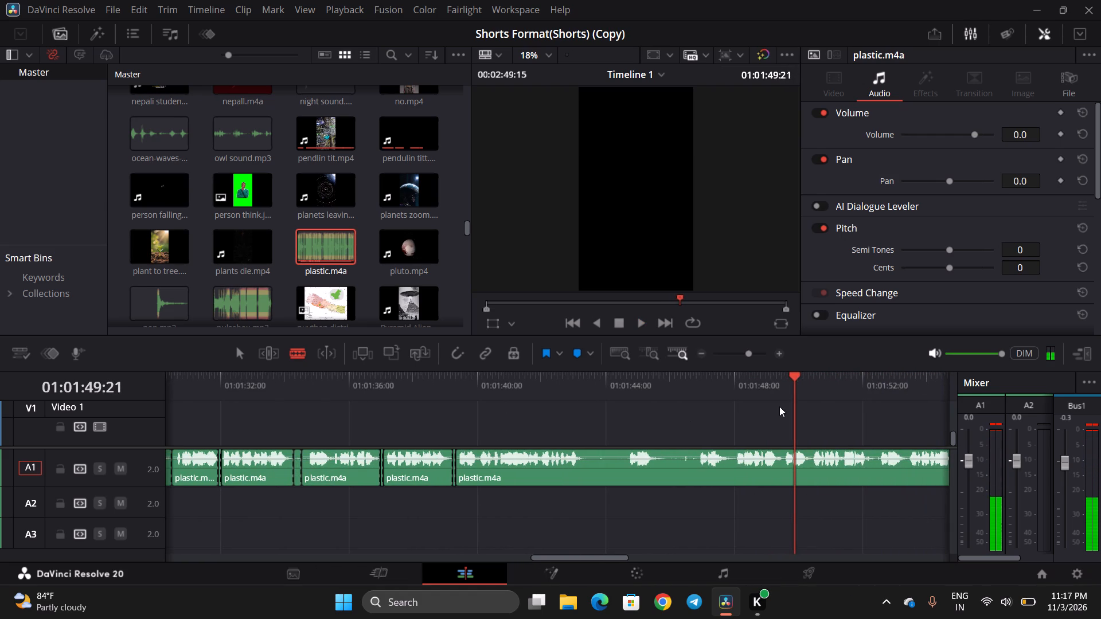
{"action": "scroll", "coordinate": [779, 406], "scroll_direction": "left", "scroll_amount": 1}
{"action": "left_click", "coordinate": [570, 386]}
{"action": "key", "text": "space"}
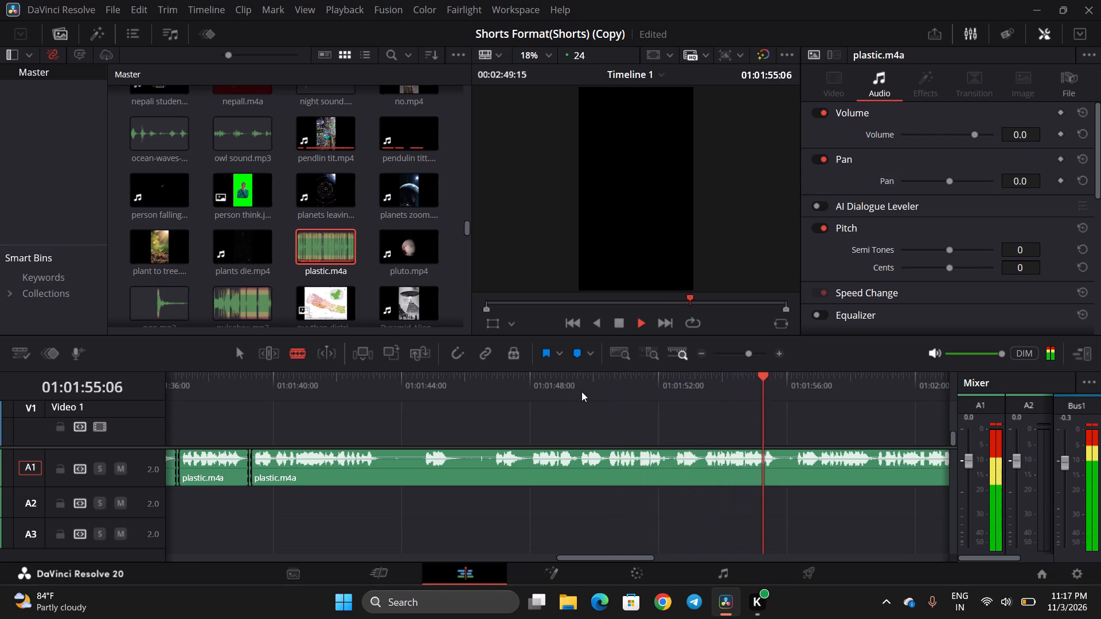
{"action": "key", "text": "space"}
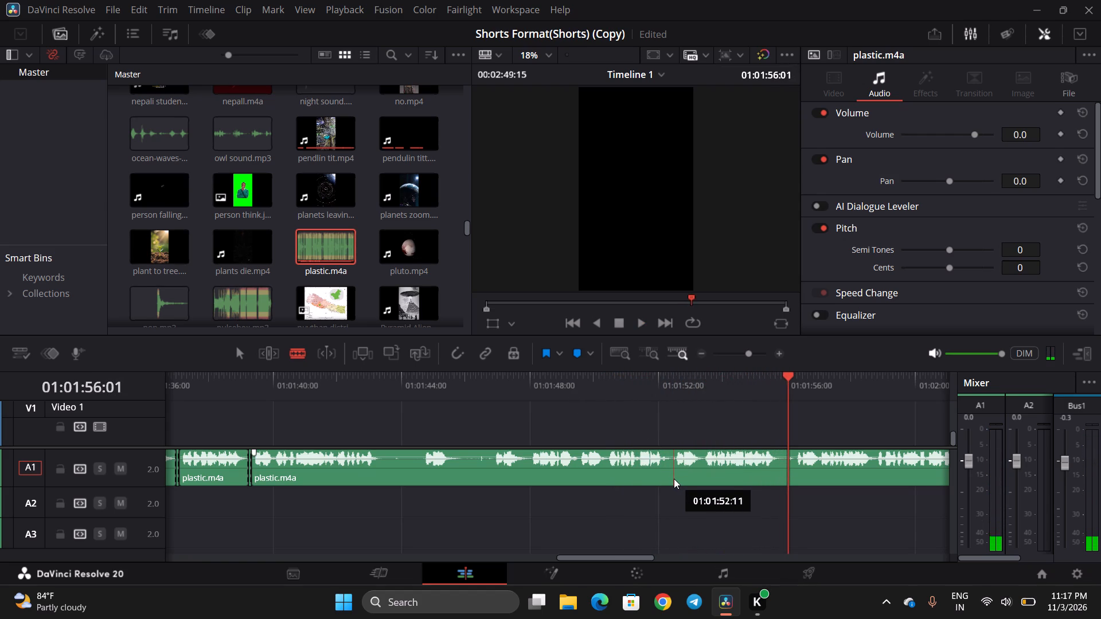
{"action": "left_click", "coordinate": [671, 477]}
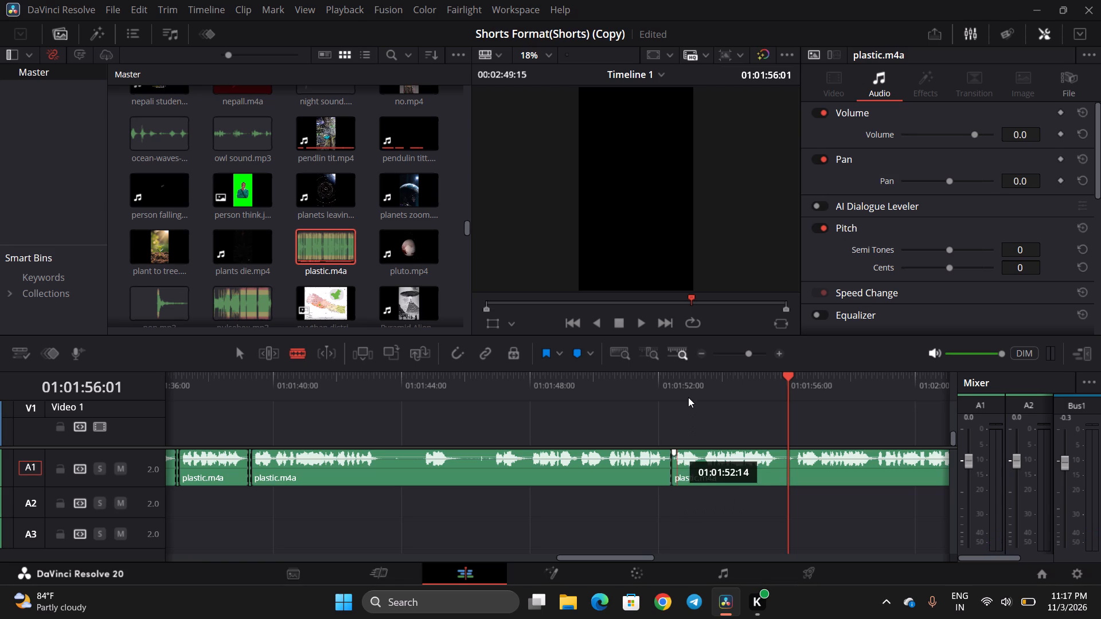
Replay the narration from about 01:01:52:11 and from 01:01:39:09, and split plastic.m4a at 01:01:43:11, where the phrase ends.
{"action": "left_click", "coordinate": [674, 387]}
{"action": "key", "text": "space"}
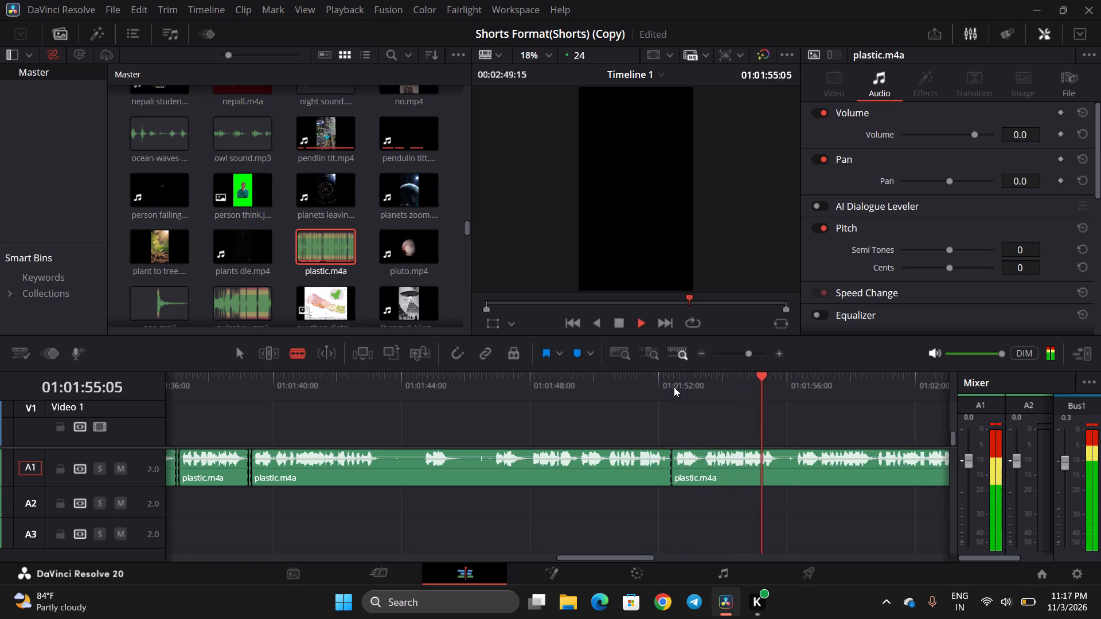
{"action": "key", "text": "space"}
{"action": "left_click", "coordinate": [253, 387]}
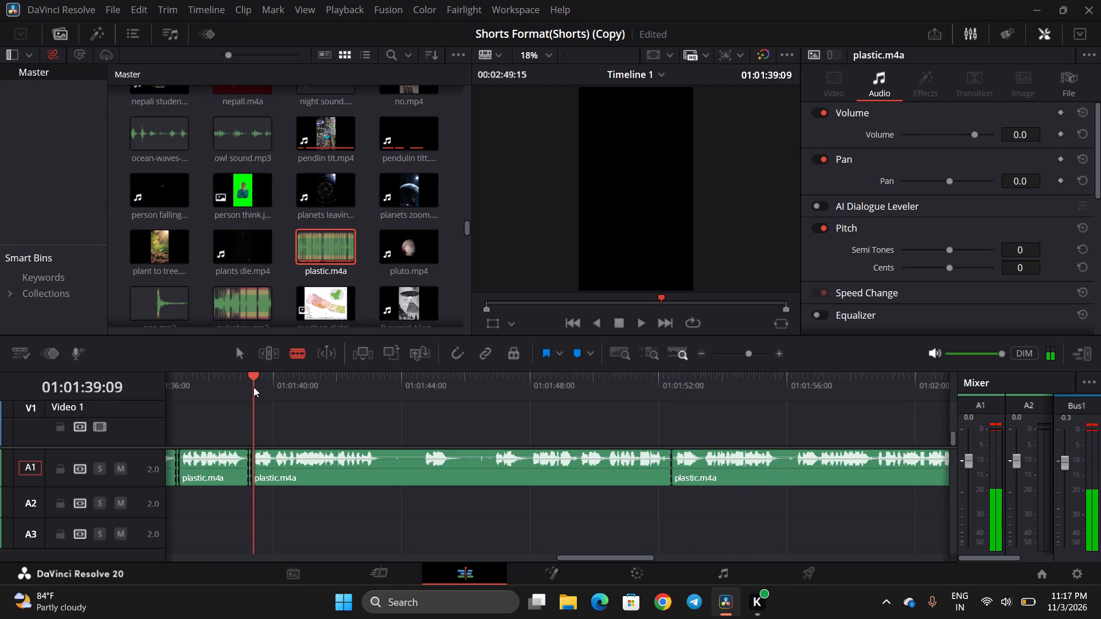
{"action": "key", "text": "space"}
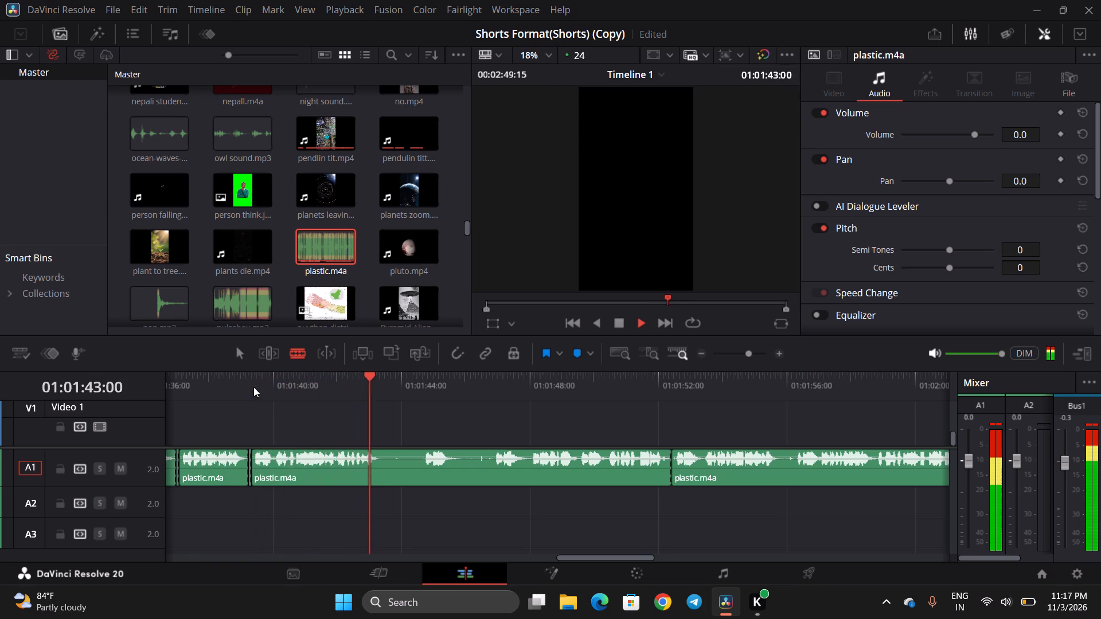
{"action": "key", "text": "space"}
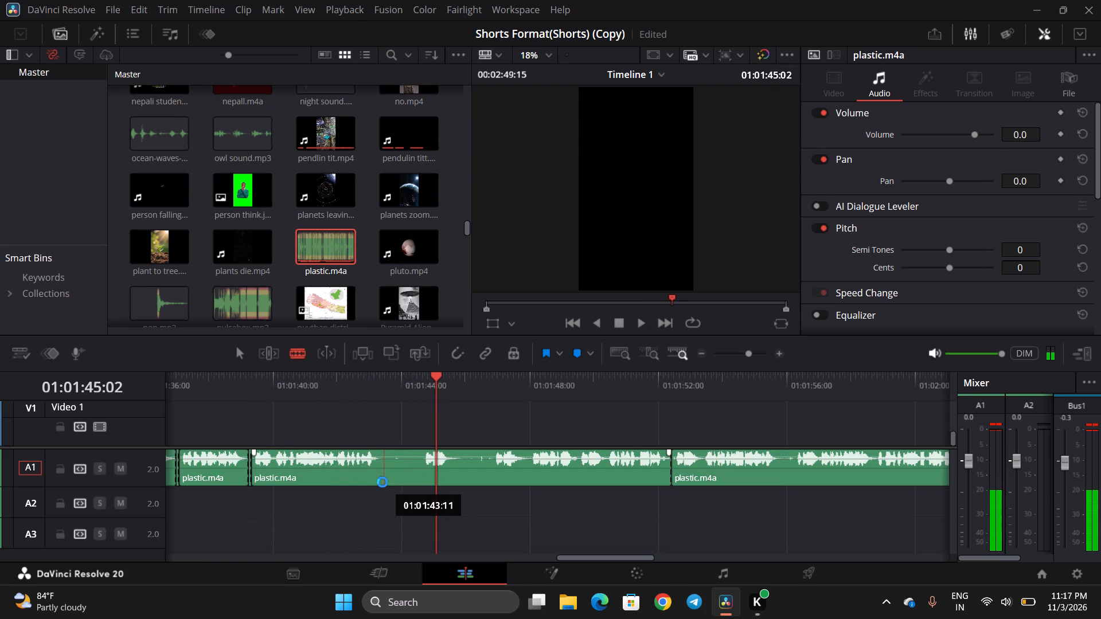
{"action": "left_click", "coordinate": [382, 482]}
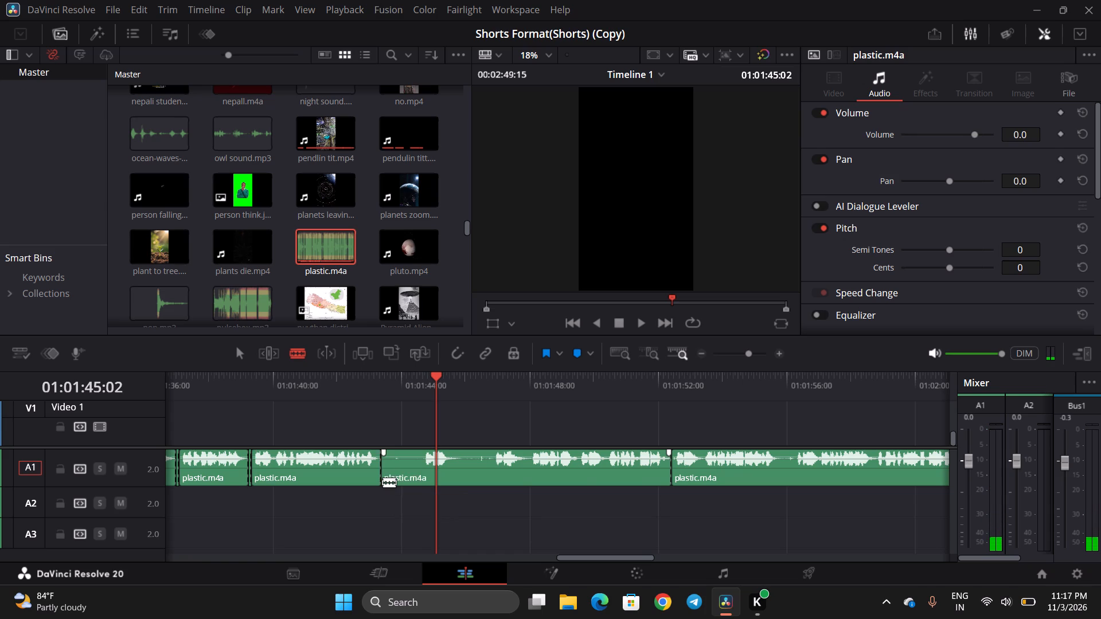
Play from about 01:01:52:11 and split plastic.m4a on both sides of the short pause at about 01:01:53:09, undoing and redoing the first cut.
{"action": "scroll", "coordinate": [382, 482], "scroll_direction": "left", "scroll_amount": 1}
{"action": "left_click", "coordinate": [450, 385]}
{"action": "key", "text": "space"}
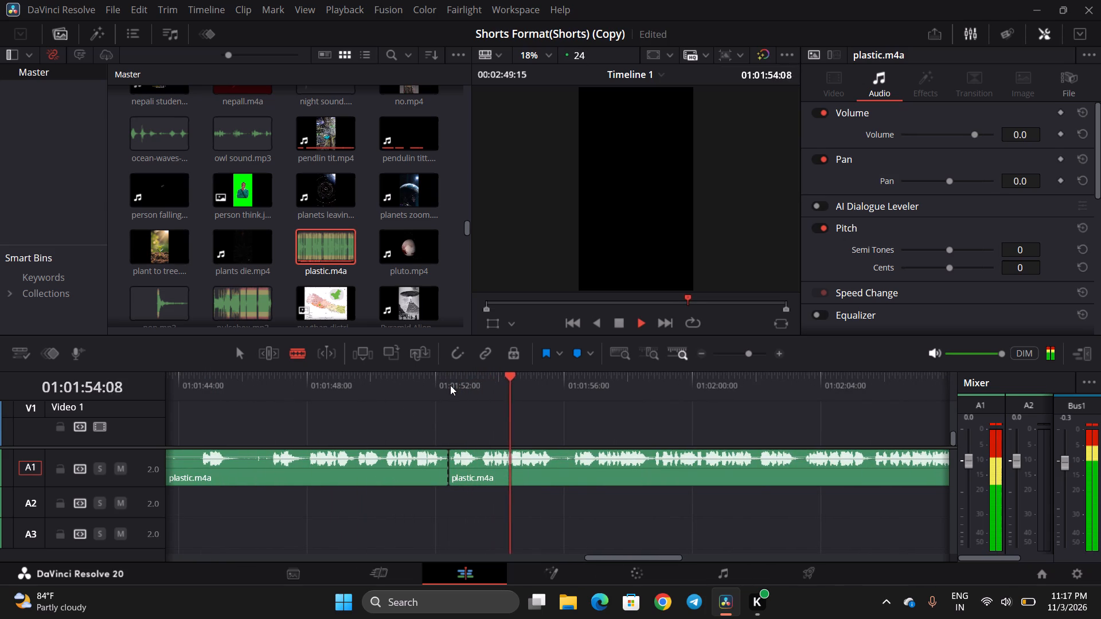
{"action": "key", "text": "space"}
{"action": "left_click", "coordinate": [481, 473]}
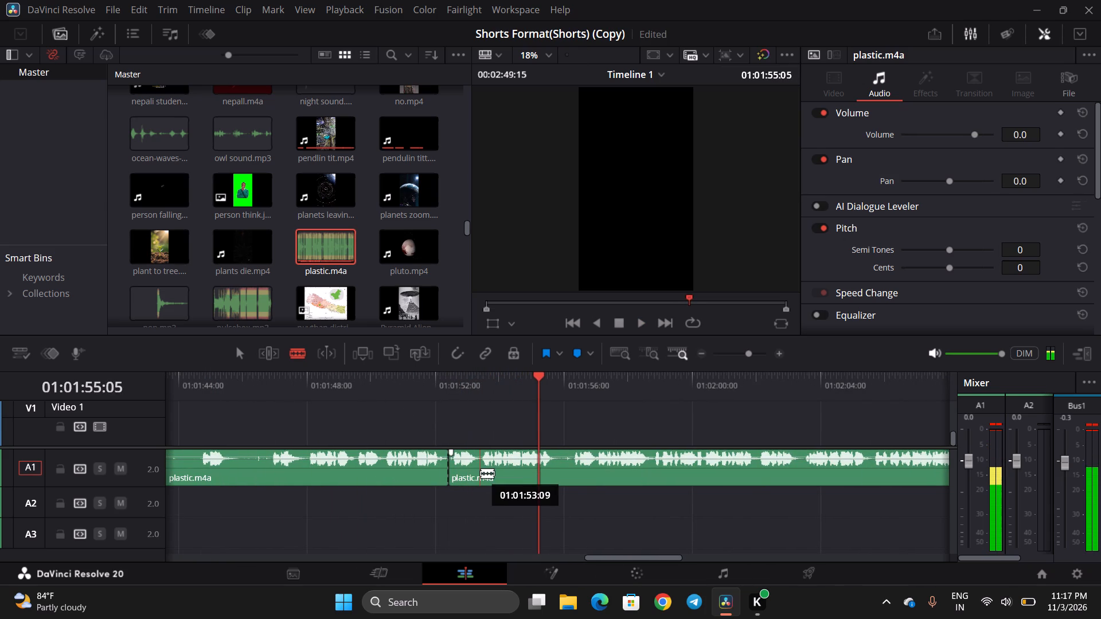
{"action": "key", "text": "ctrl+z"}
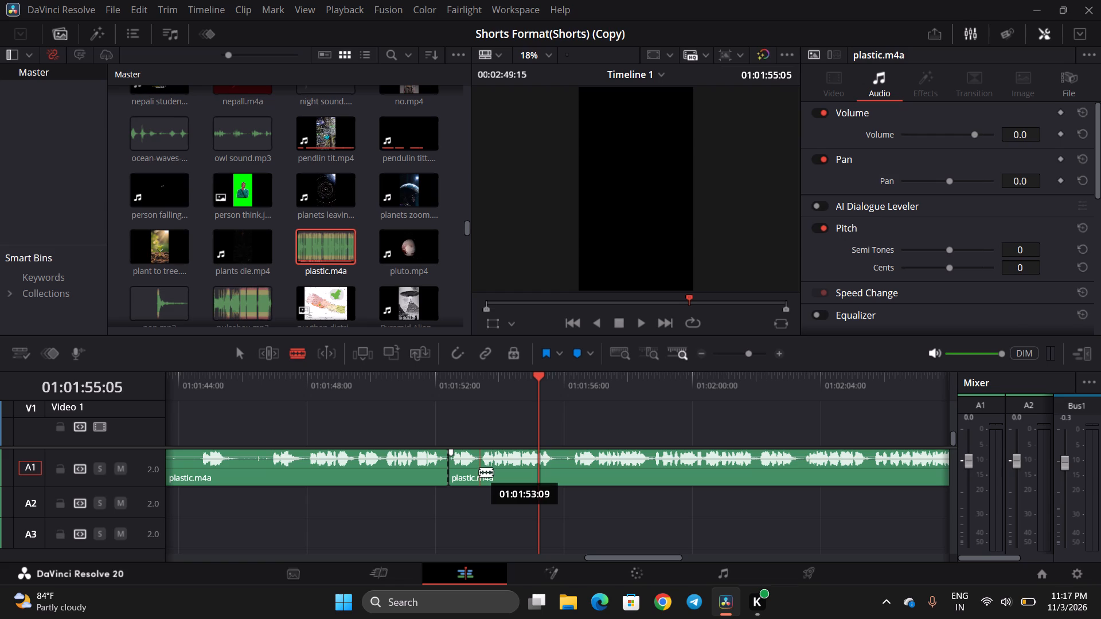
{"action": "left_click", "coordinate": [478, 472]}
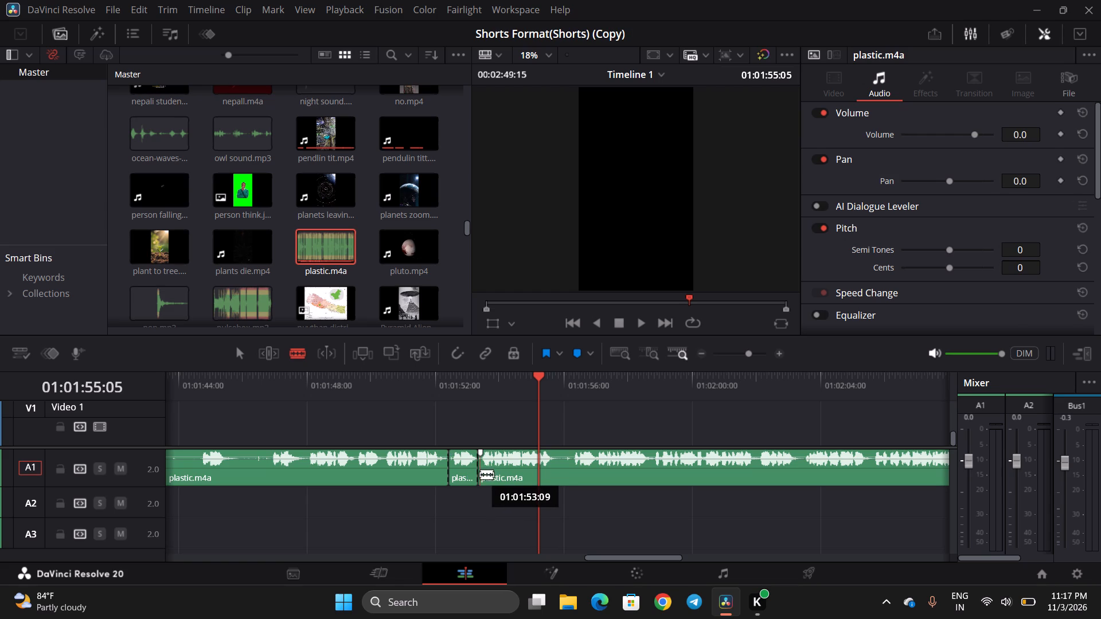
{"action": "left_click", "coordinate": [480, 474]}
Play the following narration and split plastic.m4a on both sides of the pause at 01:01:56:01 and about 01:01:56:05.
{"action": "key", "text": "space"}
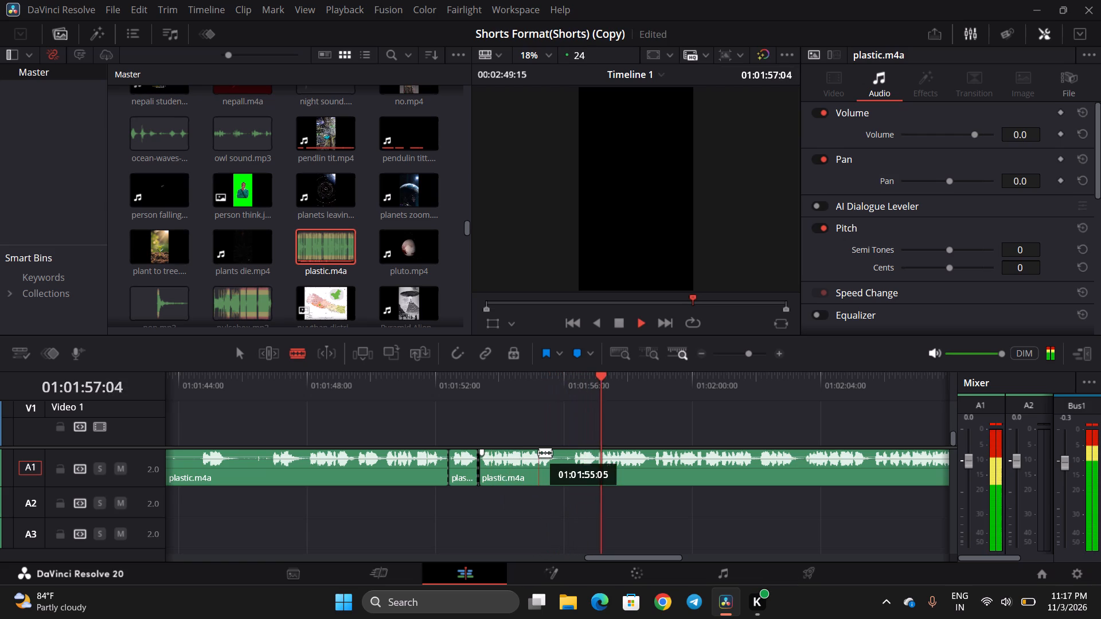
{"action": "key", "text": "space"}
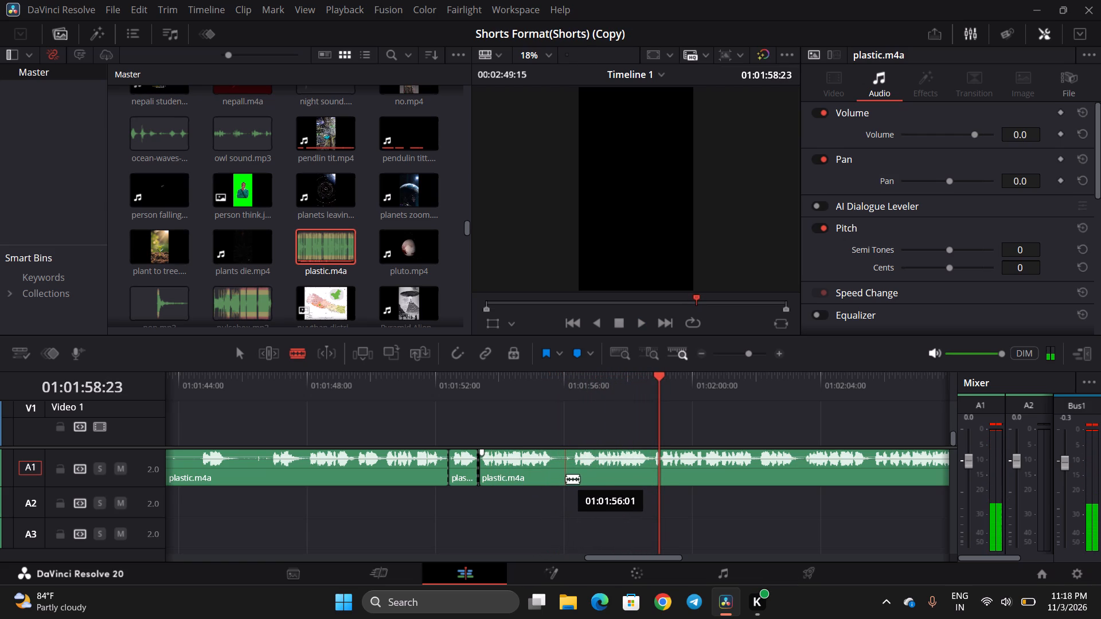
{"action": "left_click", "coordinate": [566, 479]}
{"action": "left_click", "coordinate": [572, 480]}
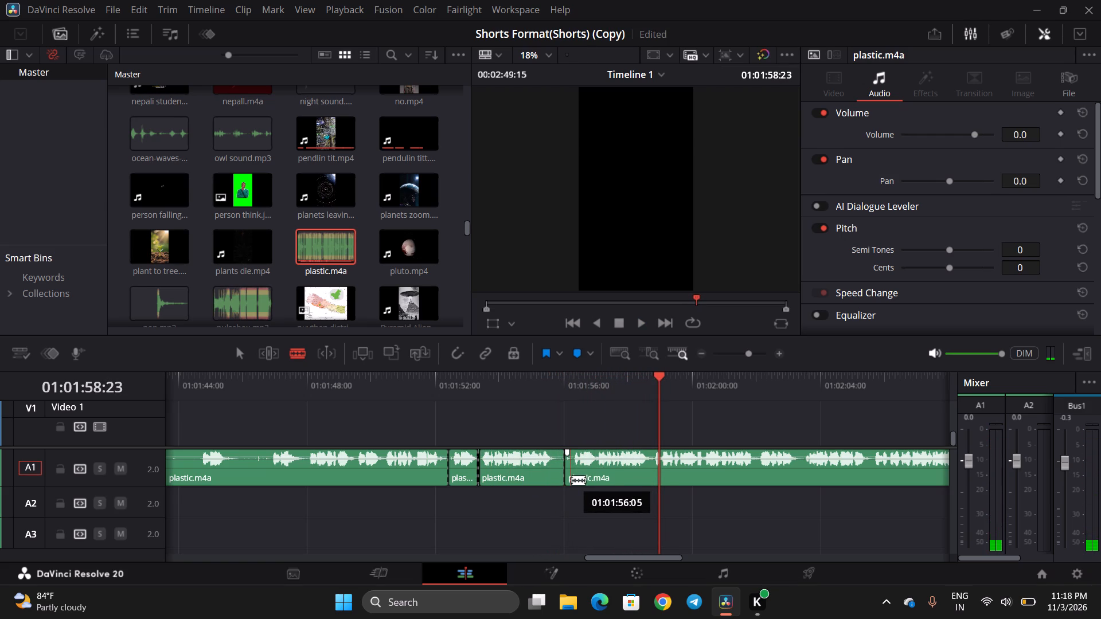
Replay the next phrase and split plastic.m4a on both sides of the short pause ending at about 01:01:58:18.
{"action": "key", "text": "space"}
{"action": "key", "text": "space"}
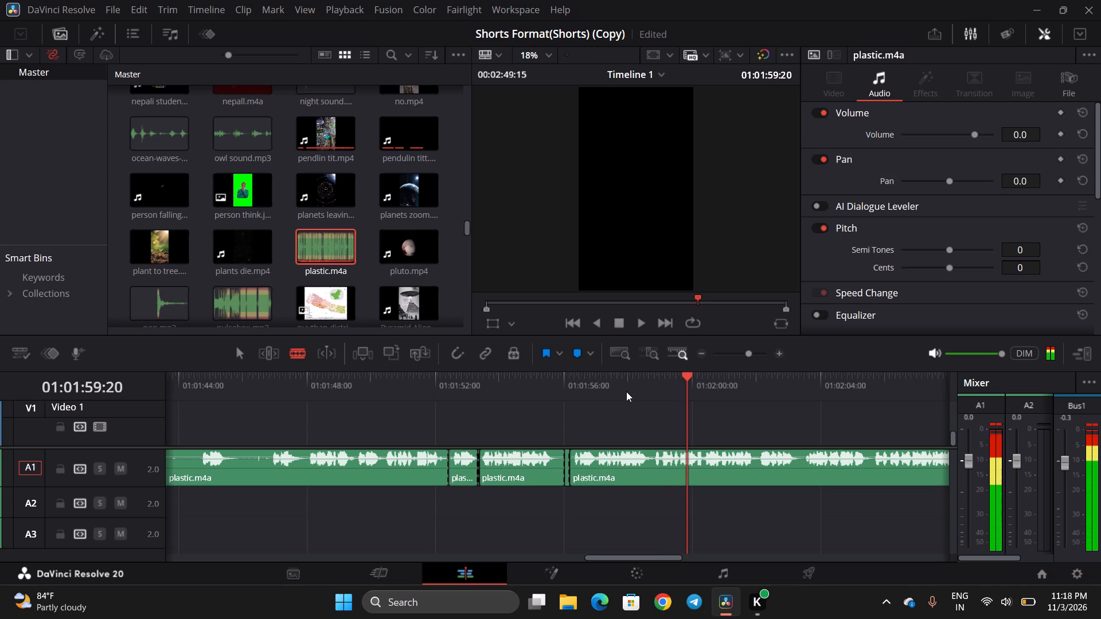
{"action": "left_click", "coordinate": [628, 387]}
{"action": "key", "text": "space"}
{"action": "key", "text": "space"}
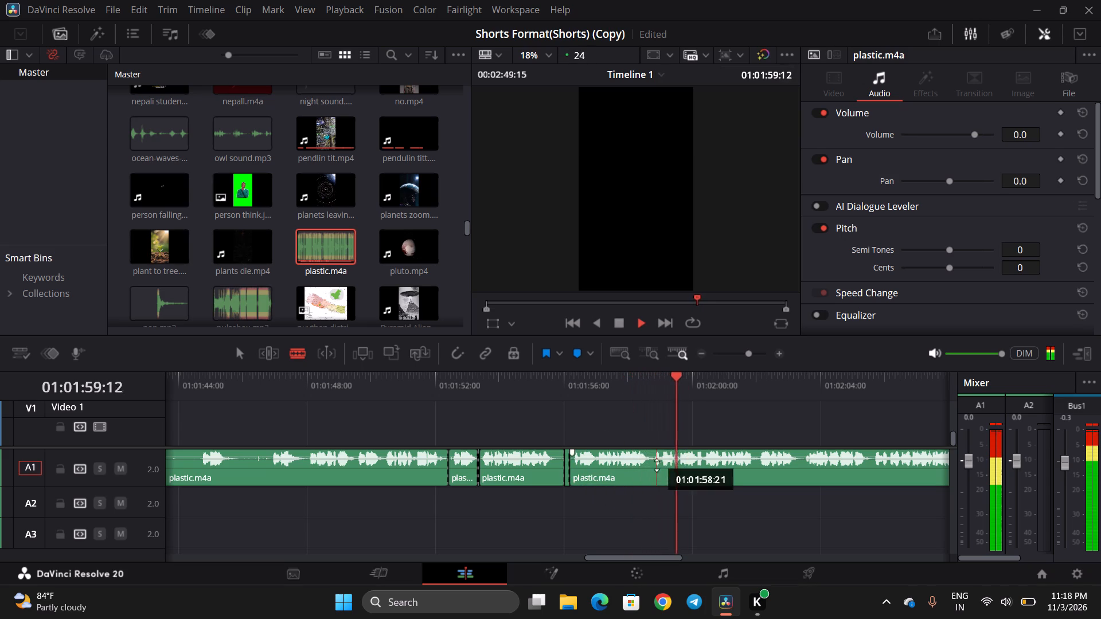
{"action": "left_click", "coordinate": [650, 481]}
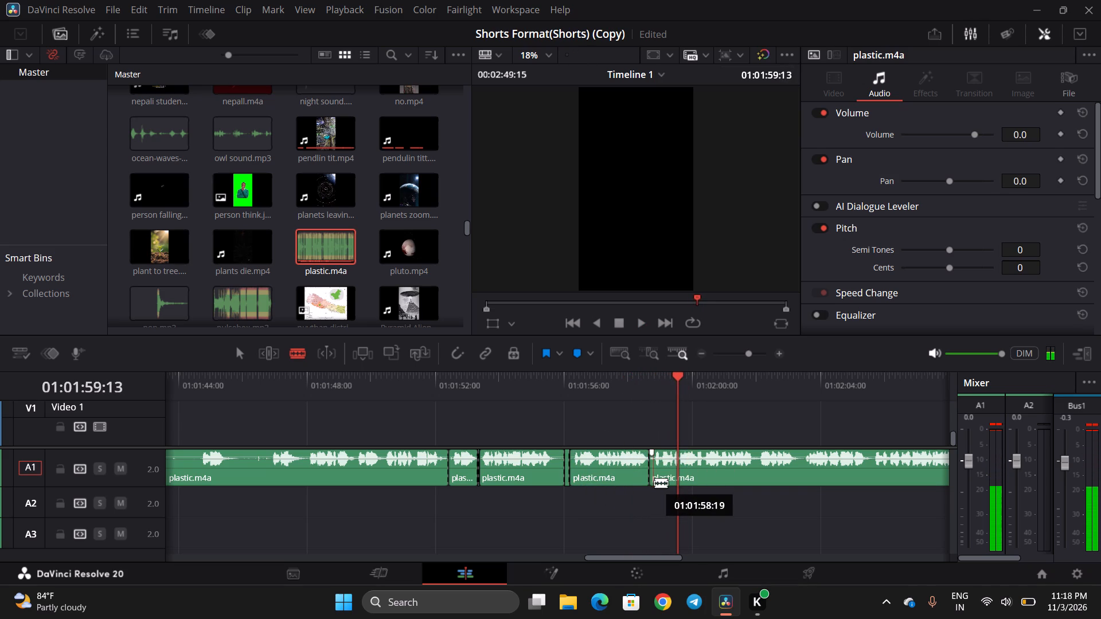
{"action": "left_click", "coordinate": [653, 483]}
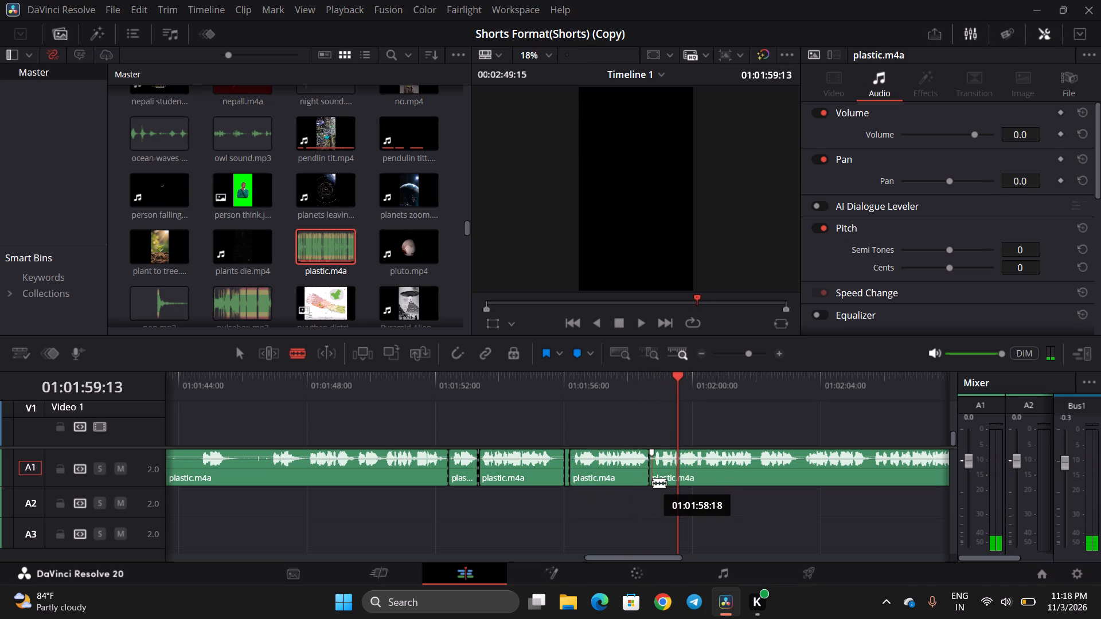
Play on and split plastic.m4a on both sides of the short pause around 01:02:02:00, undoing a second cut placed too early.
{"action": "key", "text": "space"}
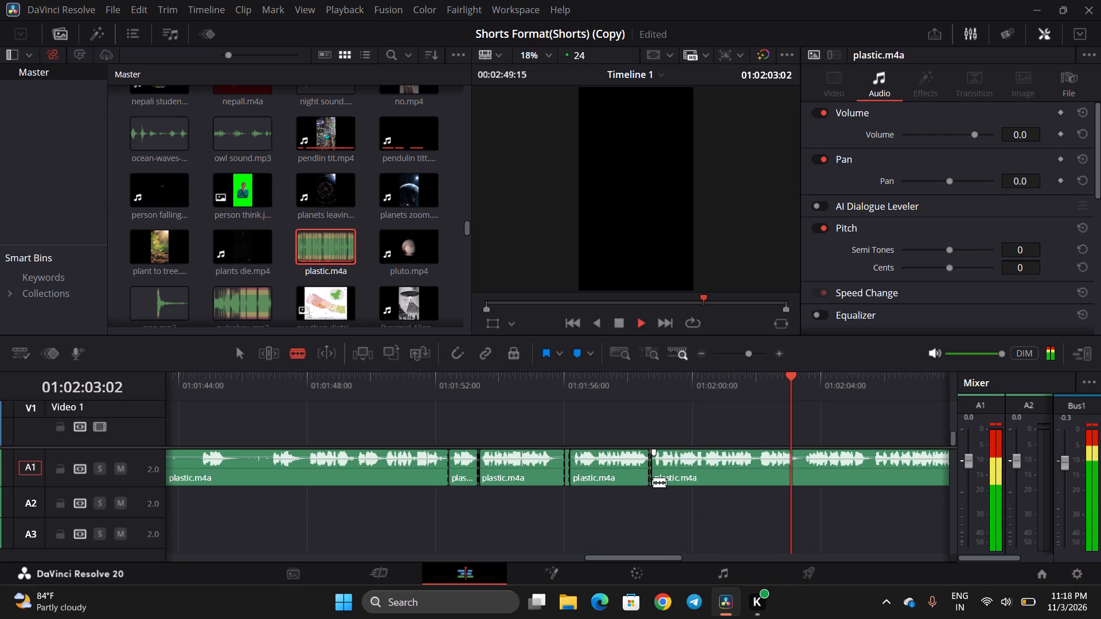
{"action": "key", "text": "space"}
{"action": "scroll", "coordinate": [653, 482], "scroll_direction": "left", "scroll_amount": 1}
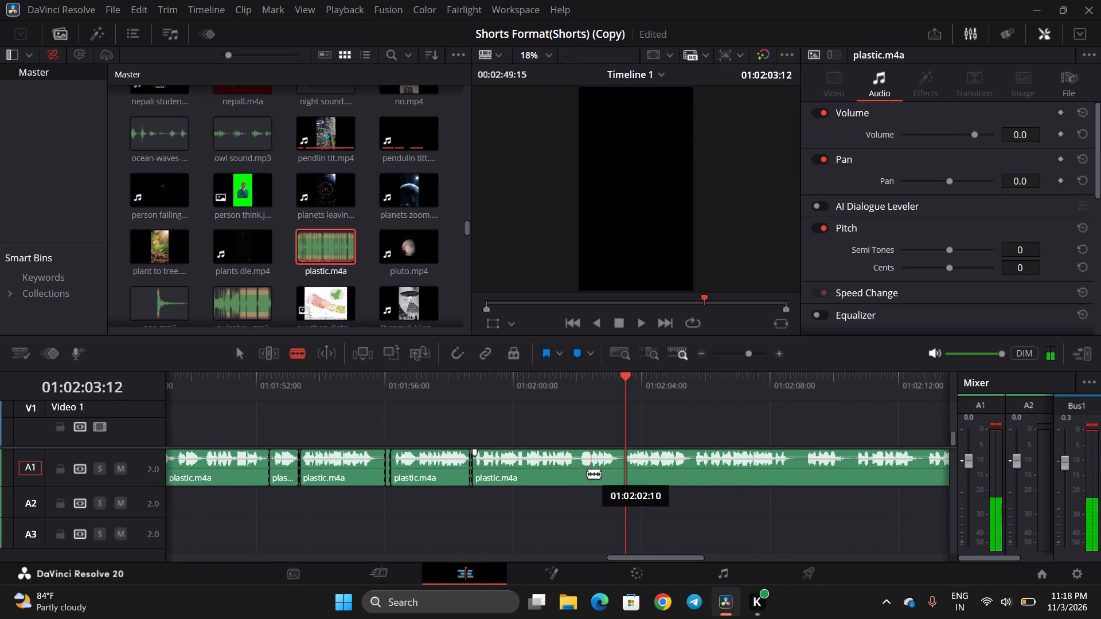
{"action": "left_click", "coordinate": [576, 469]}
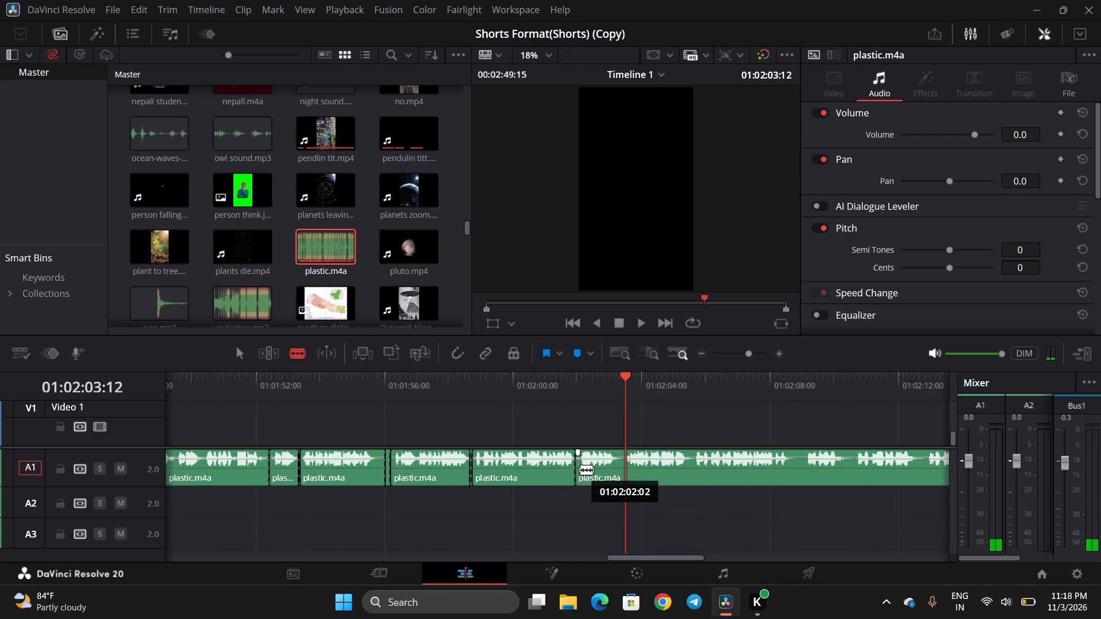
{"action": "left_click", "coordinate": [577, 470]}
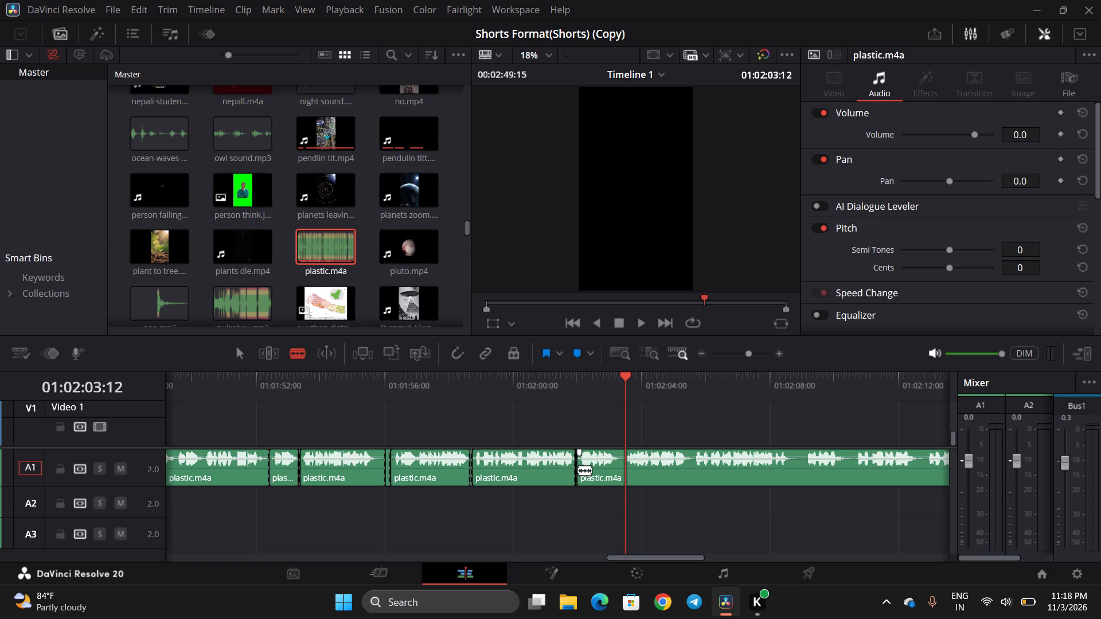
{"action": "key", "text": "ctrl+z"}
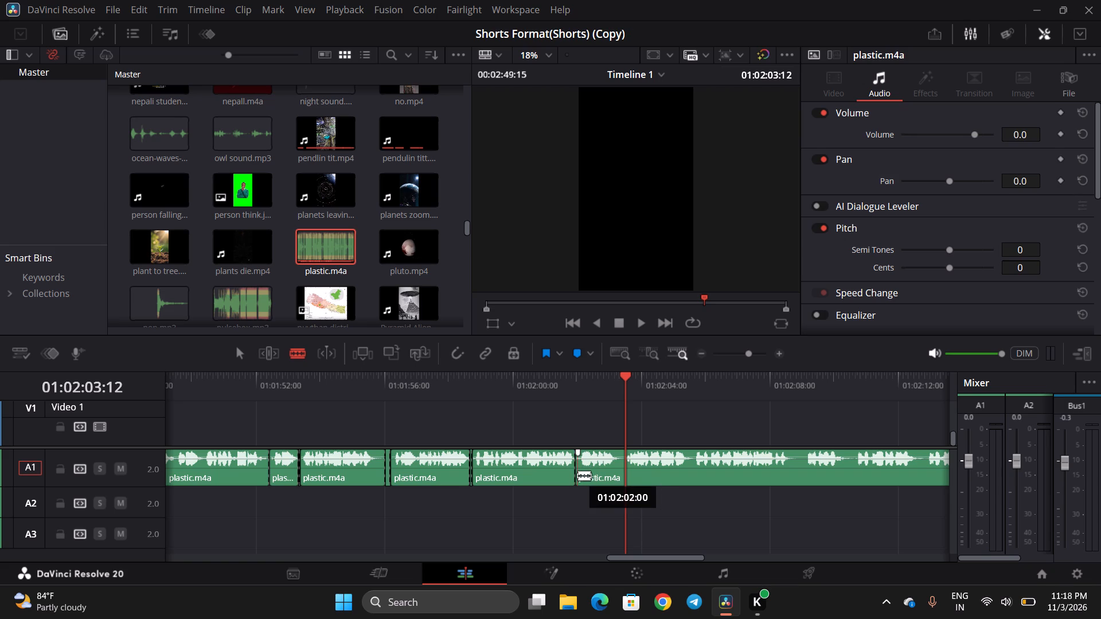
{"action": "left_click", "coordinate": [579, 476]}
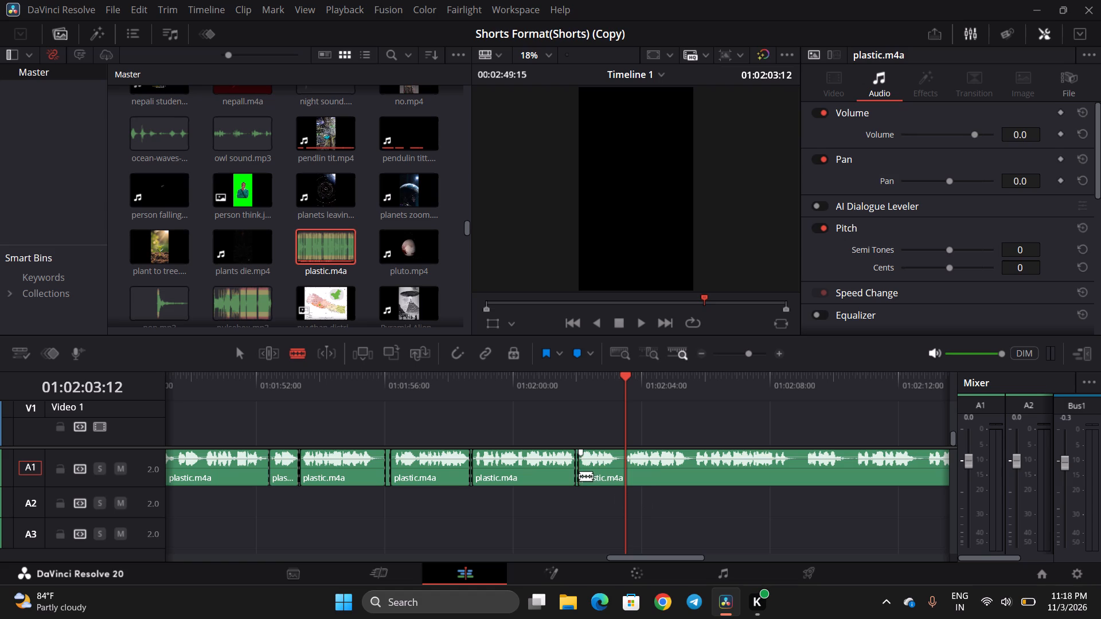
Play from about 01:02:01:14 and split plastic.m4a at about 01:02:03:07 and 01:02:03:09, undoing a second cut placed too late.
{"action": "left_click", "coordinate": [576, 393]}
{"action": "left_click", "coordinate": [565, 389]}
{"action": "key", "text": "space"}
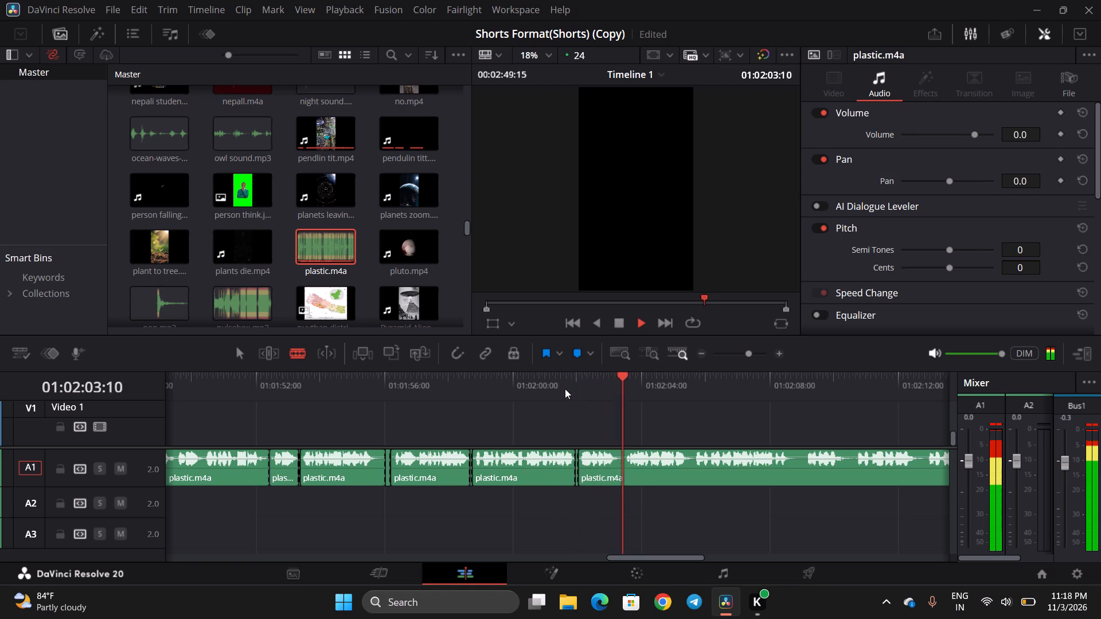
{"action": "key", "text": "space"}
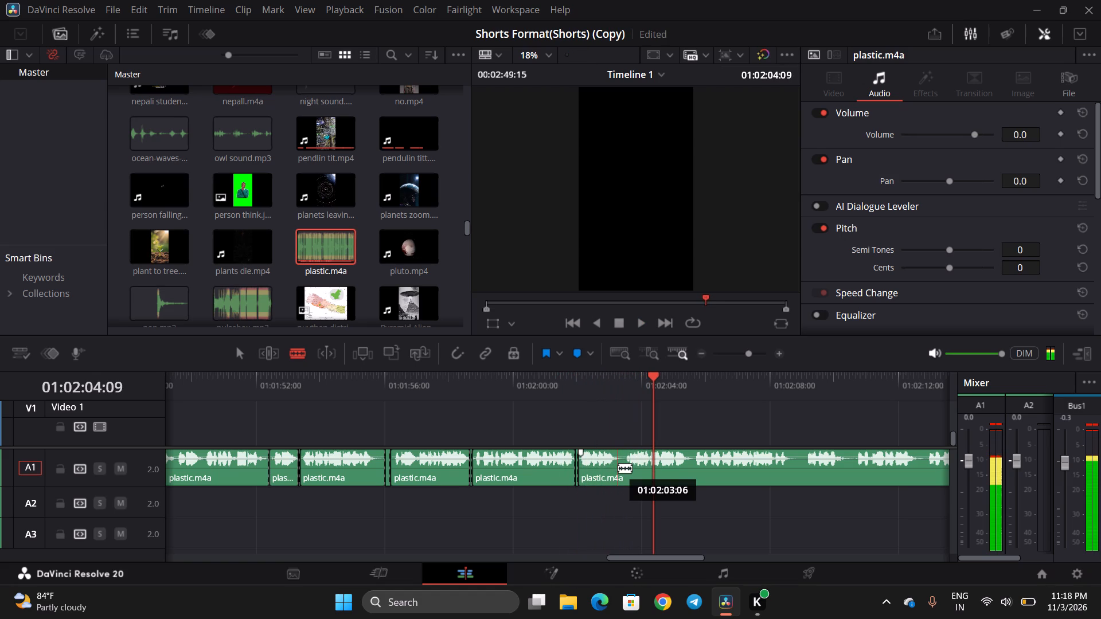
{"action": "left_click", "coordinate": [620, 468]}
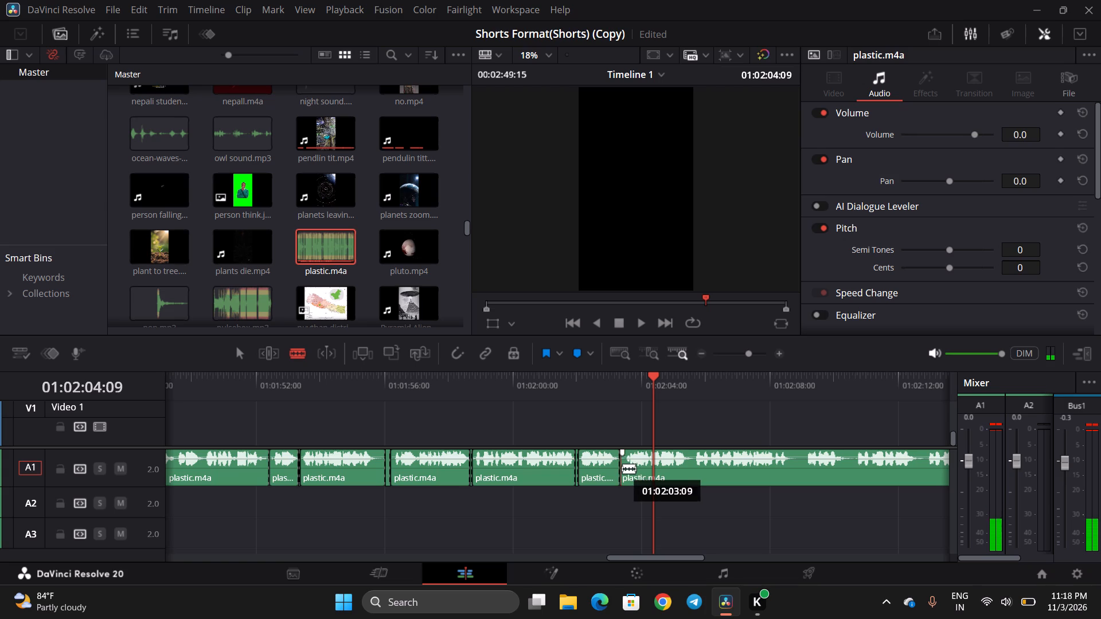
{"action": "left_click", "coordinate": [625, 472]}
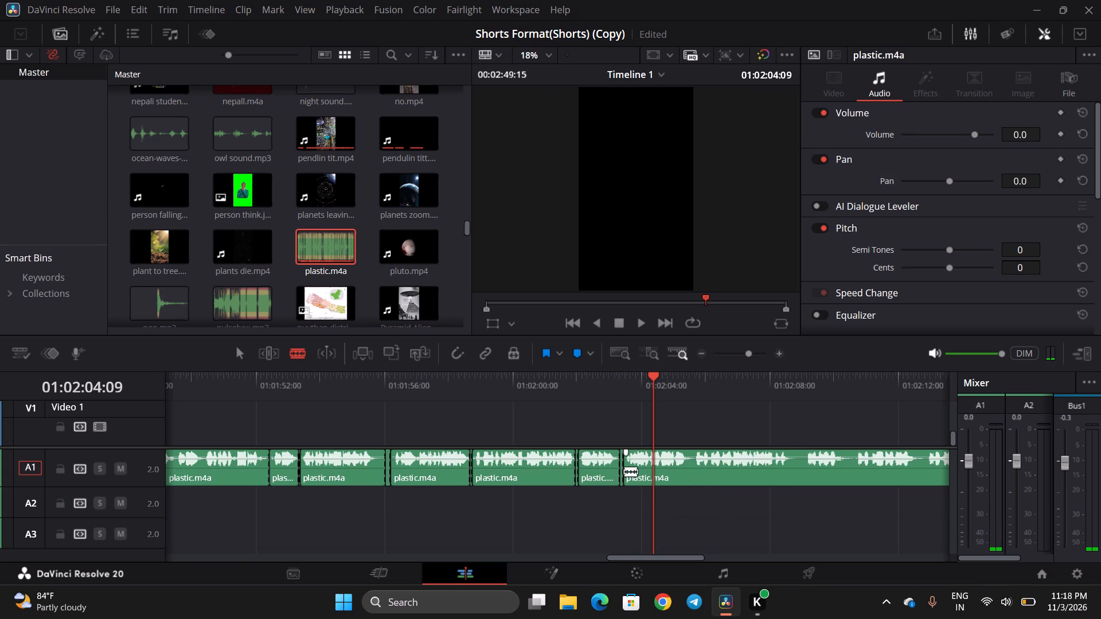
{"action": "key", "text": "ctrl+z"}
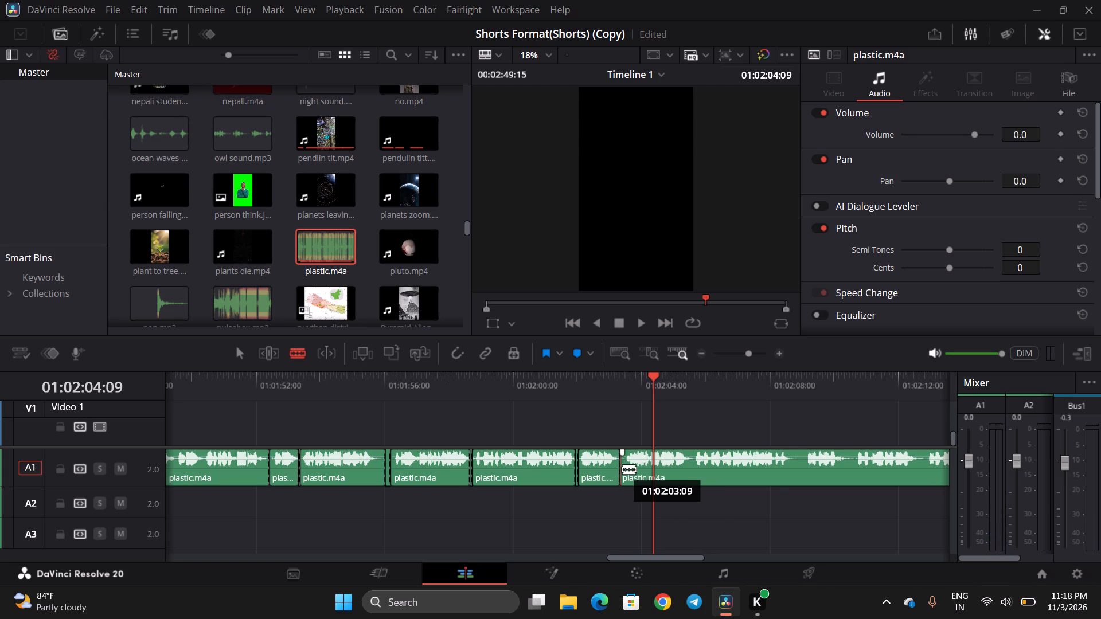
{"action": "left_click", "coordinate": [623, 469]}
Listen to the narration after 01:02:04:09, replay the phrase from 01:02:05:09, and split plastic.m4a just before it at 01:02:05:14.
{"action": "key", "text": "space"}
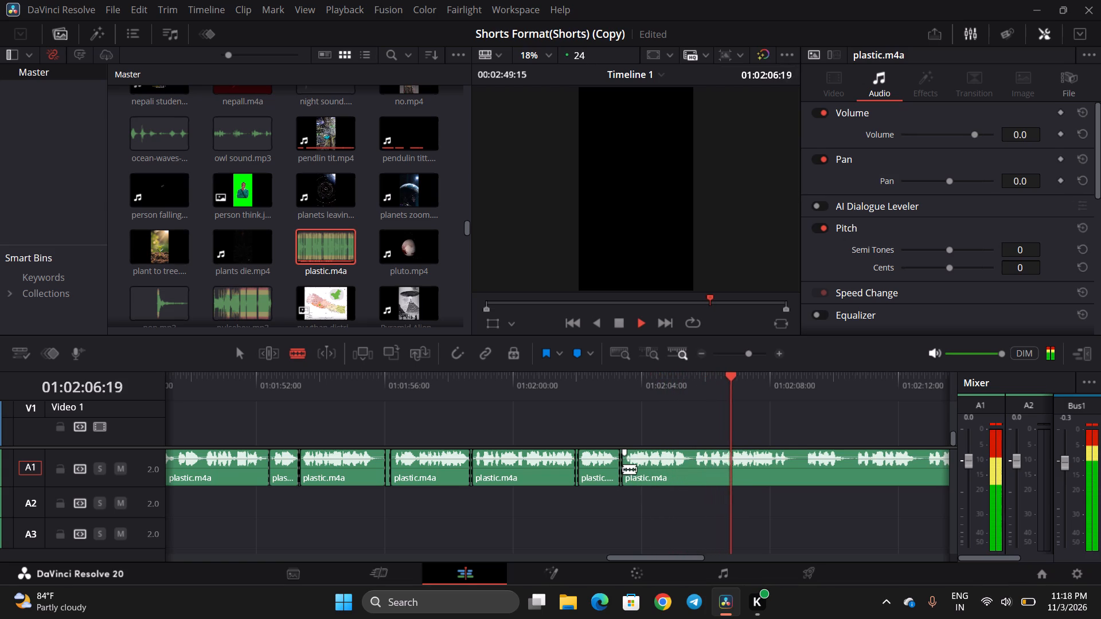
{"action": "key", "text": "space"}
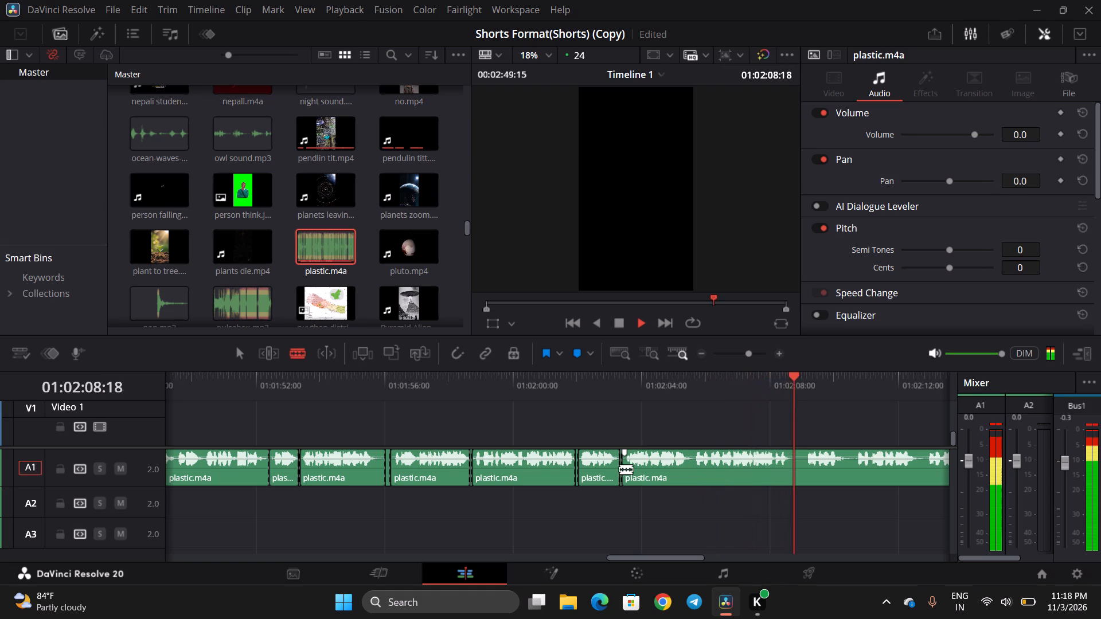
{"action": "left_click", "coordinate": [666, 380]}
{"action": "key", "text": "space"}
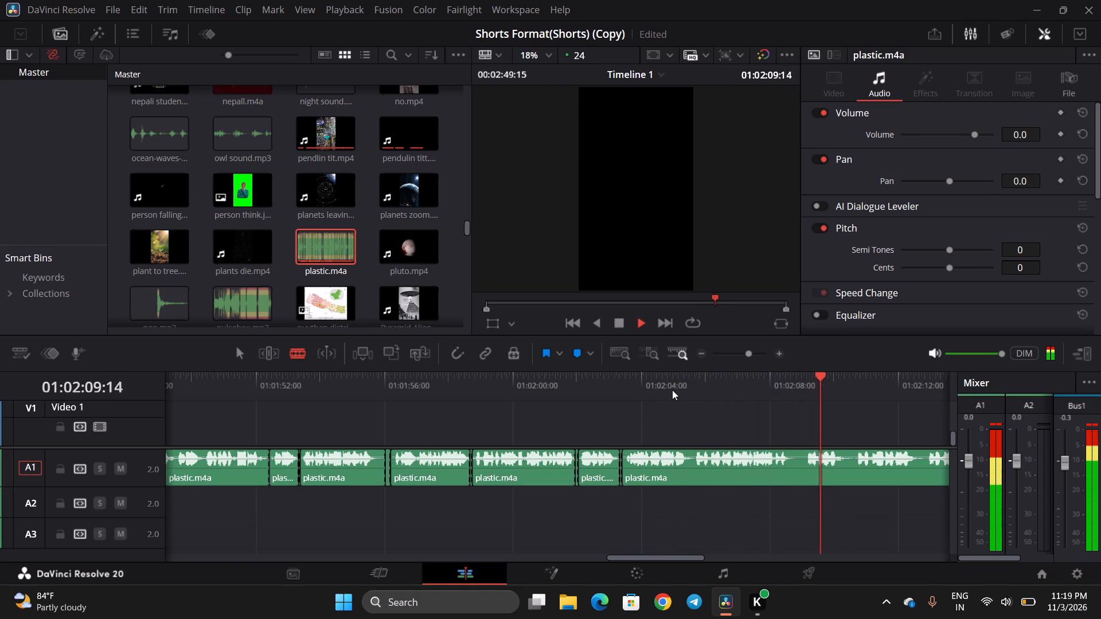
{"action": "key", "text": "space"}
{"action": "key", "text": "space"}
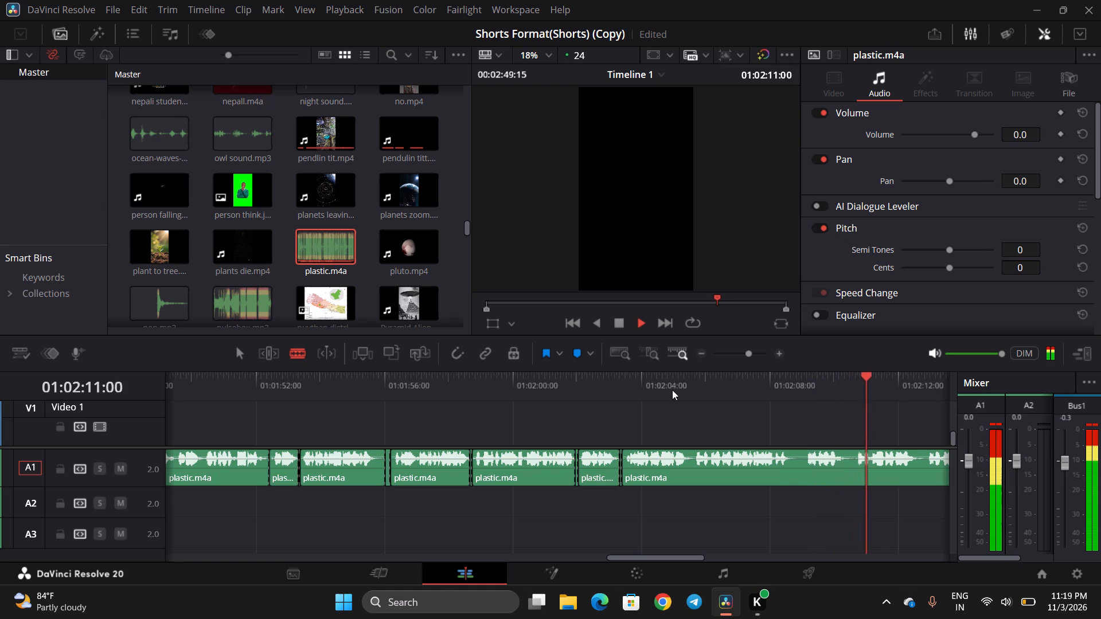
{"action": "key", "text": "space"}
{"action": "left_click", "coordinate": [686, 386]}
{"action": "key", "text": "space"}
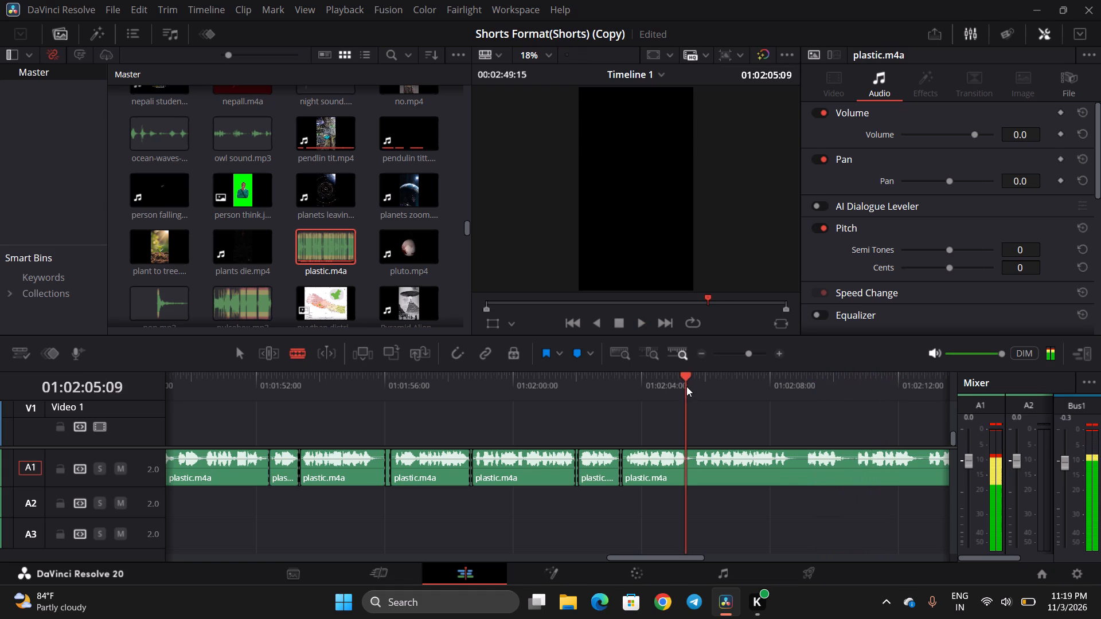
{"action": "key", "text": "space"}
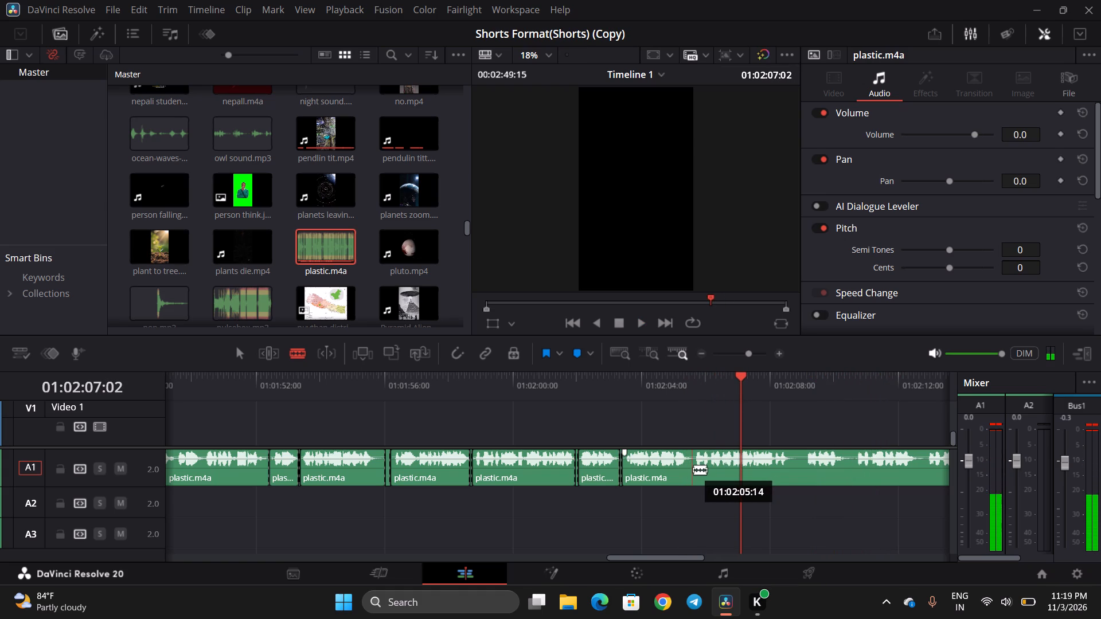
{"action": "left_click", "coordinate": [693, 469]}
Listen to the narration from about 01:02:09 onward and split plastic.m4a in the pause at 01:02:15:06.
{"action": "scroll", "coordinate": [693, 469], "scroll_direction": "left", "scroll_amount": 1}
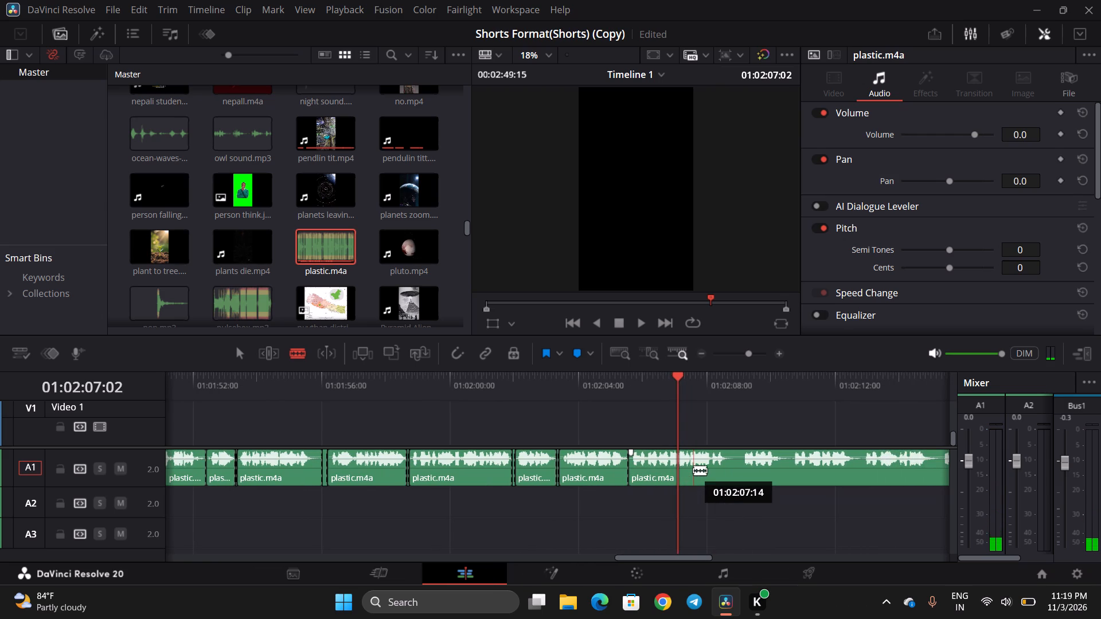
{"action": "scroll", "coordinate": [693, 470], "scroll_direction": "left", "scroll_amount": 1}
{"action": "left_click", "coordinate": [696, 387]}
{"action": "key", "text": "space"}
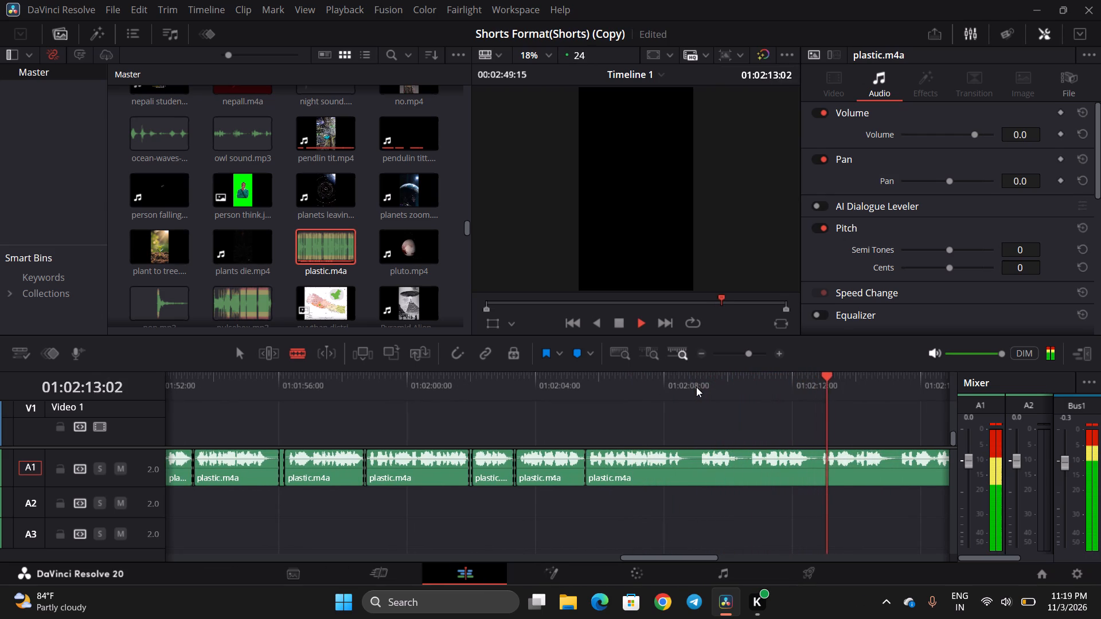
{"action": "key", "text": "space"}
{"action": "scroll", "coordinate": [696, 387], "scroll_direction": "left", "scroll_amount": 1}
{"action": "key", "text": "space"}
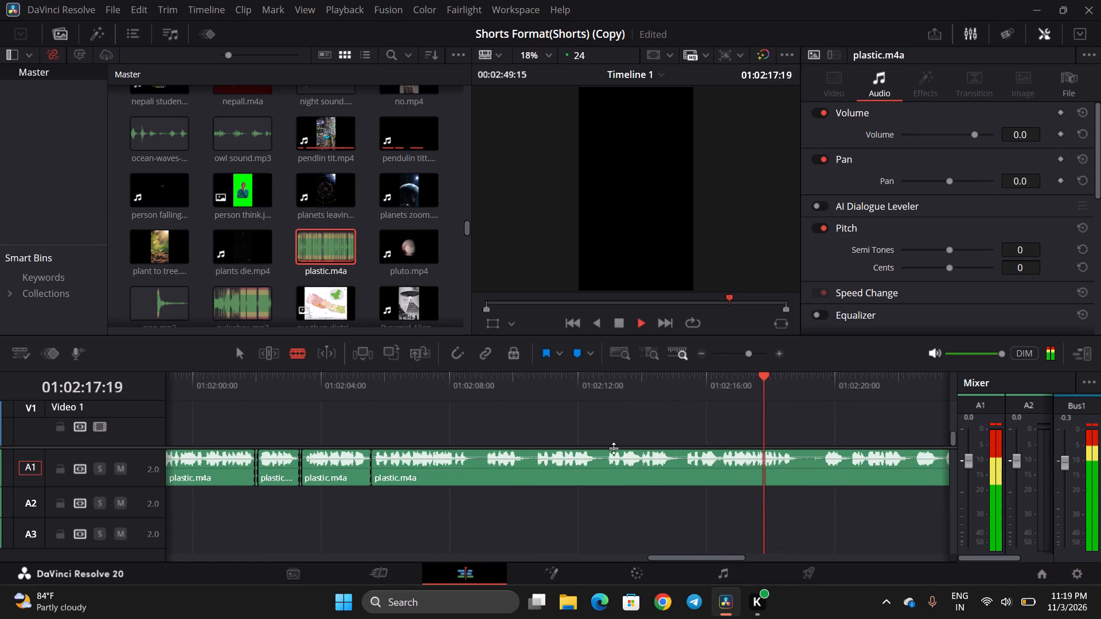
{"action": "key", "text": "space"}
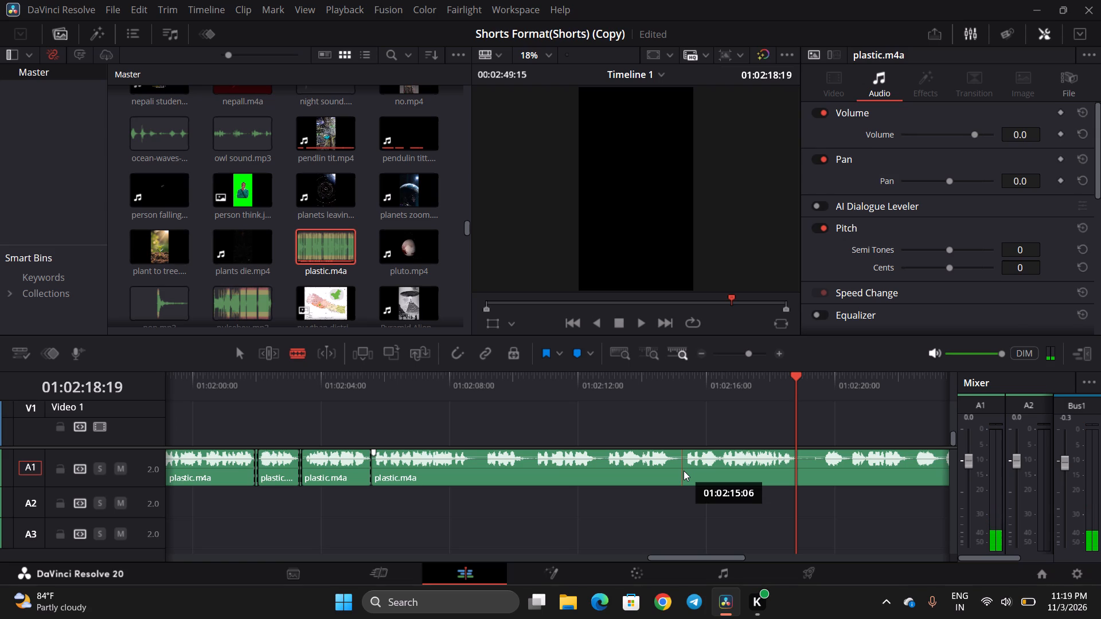
{"action": "left_click", "coordinate": [684, 471]}
Play the next part of the narration and split plastic.m4a after the phrase, at about 01:02:18:21.
{"action": "scroll", "coordinate": [684, 471], "scroll_direction": "left", "scroll_amount": 1}
{"action": "key", "text": "space"}
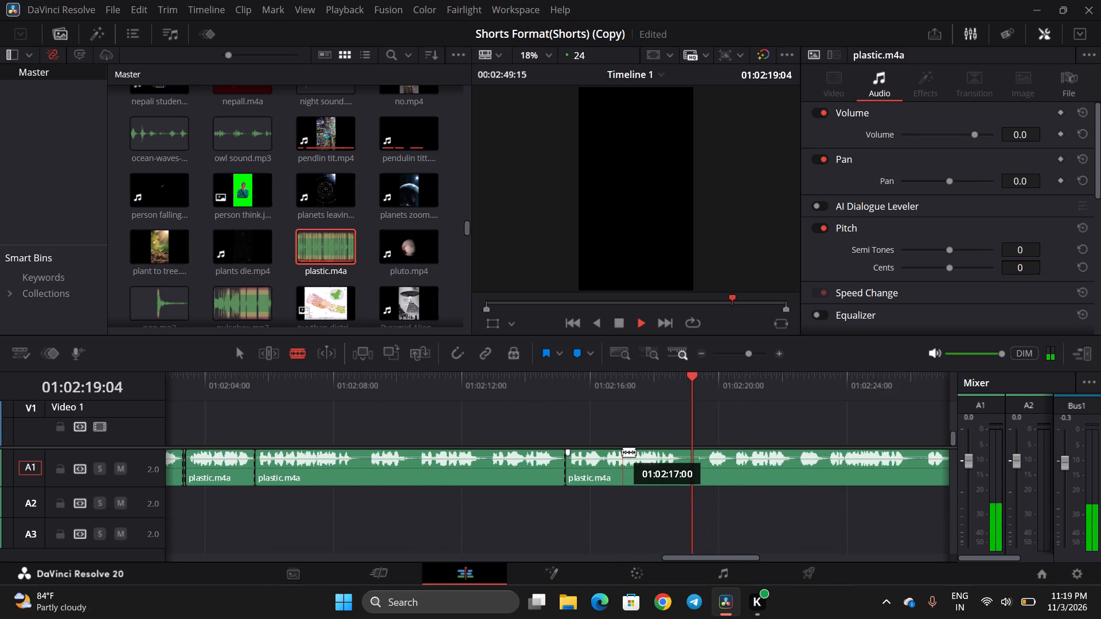
{"action": "key", "text": "space"}
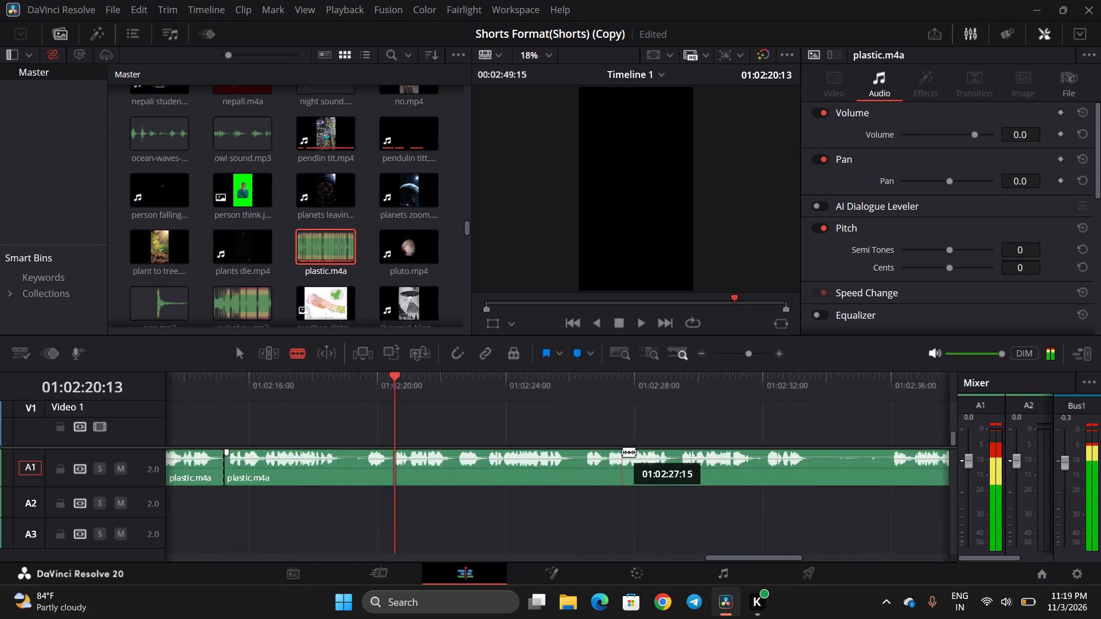
{"action": "scroll", "coordinate": [622, 452], "scroll_direction": "right", "scroll_amount": 1}
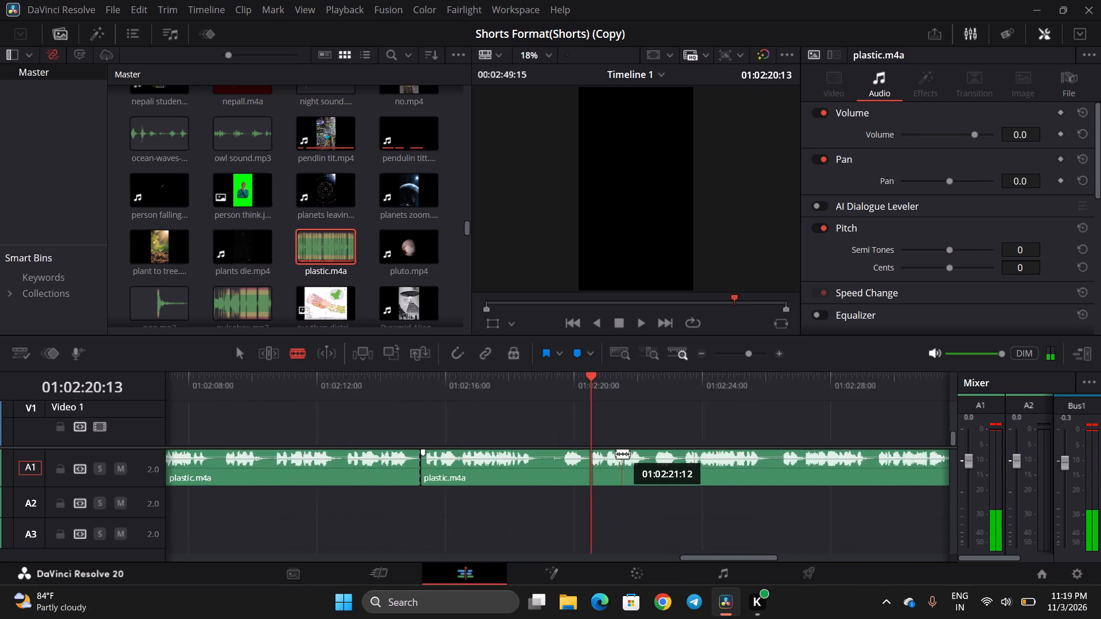
{"action": "left_click", "coordinate": [629, 390]}
{"action": "key", "text": "space"}
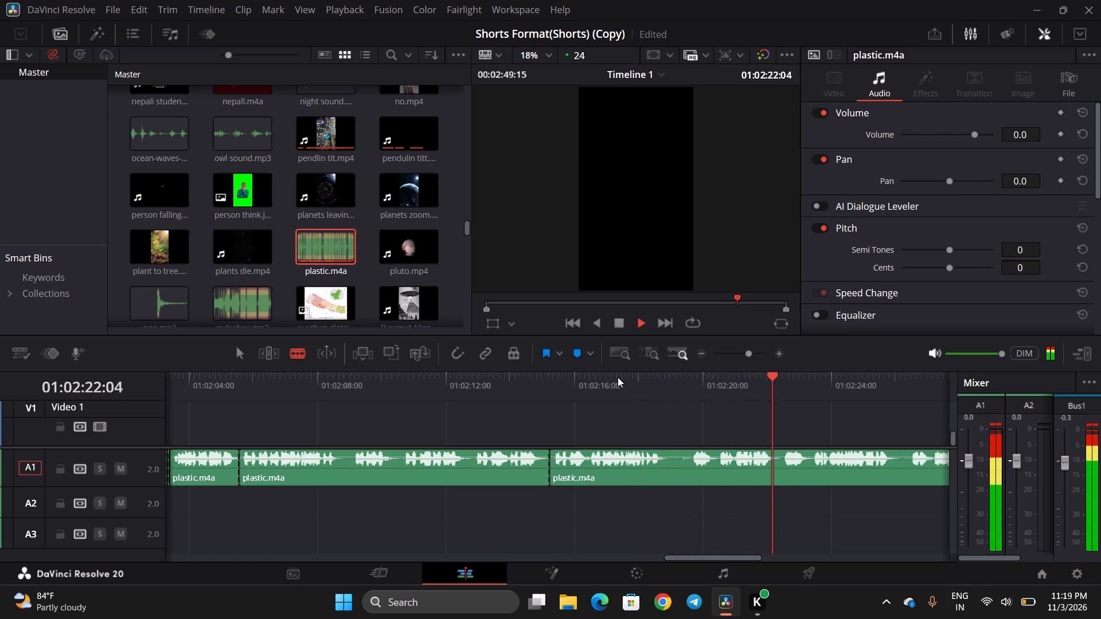
{"action": "key", "text": "space"}
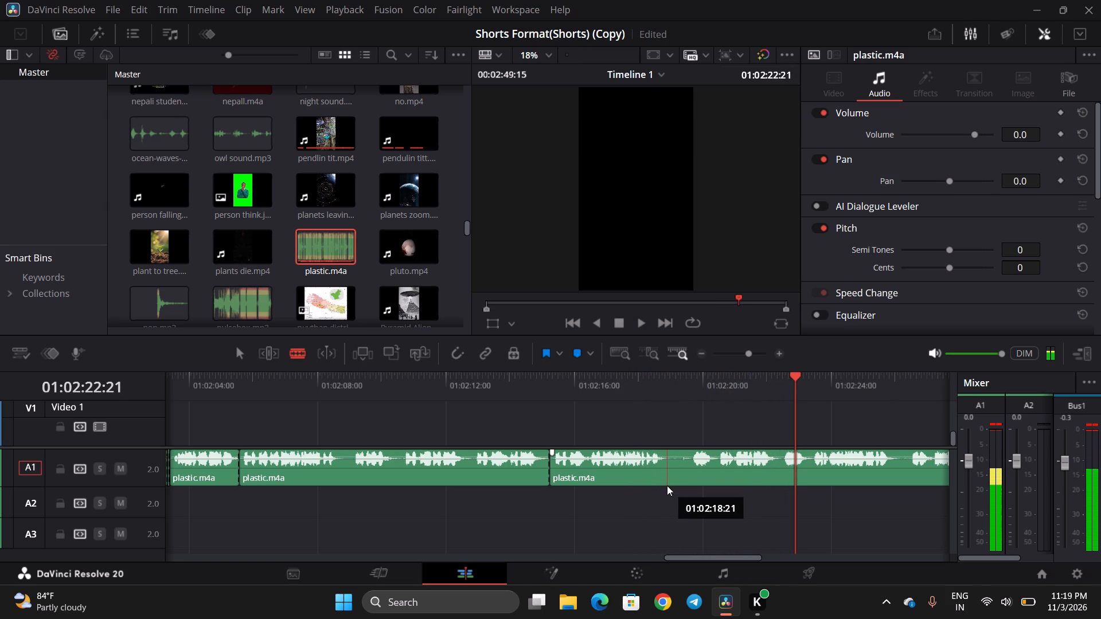
{"action": "left_click", "coordinate": [669, 485]}
Play on through the following phrases and split plastic.m4a at 01:02:22:10, just before the short word.
{"action": "scroll", "coordinate": [669, 485], "scroll_direction": "left", "scroll_amount": 1}
{"action": "key", "text": "space"}
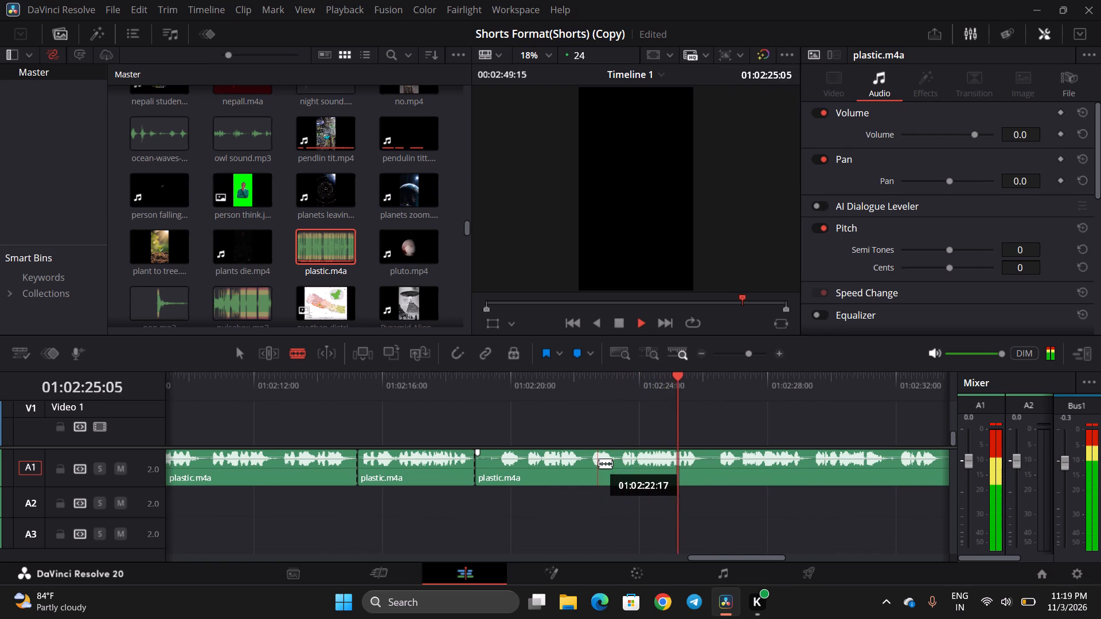
{"action": "key", "text": "space"}
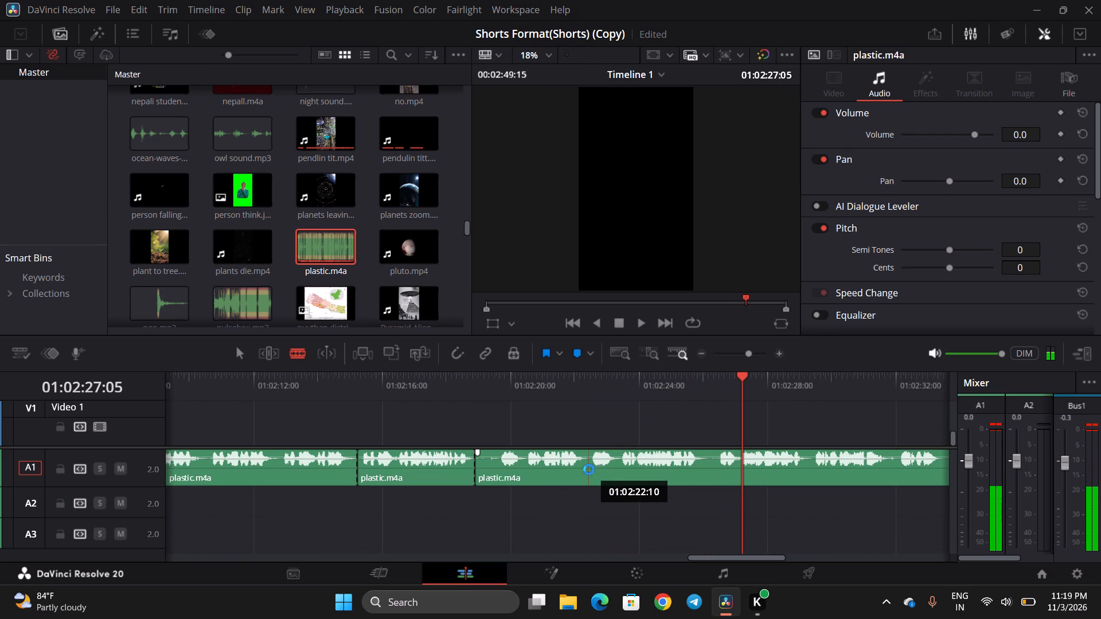
{"action": "left_click", "coordinate": [589, 469]}
Replay from about 01:02:22:10 and split plastic.m4a on both sides of the short pause around 01:02:23:09.
{"action": "left_click", "coordinate": [584, 388]}
{"action": "key", "text": "space"}
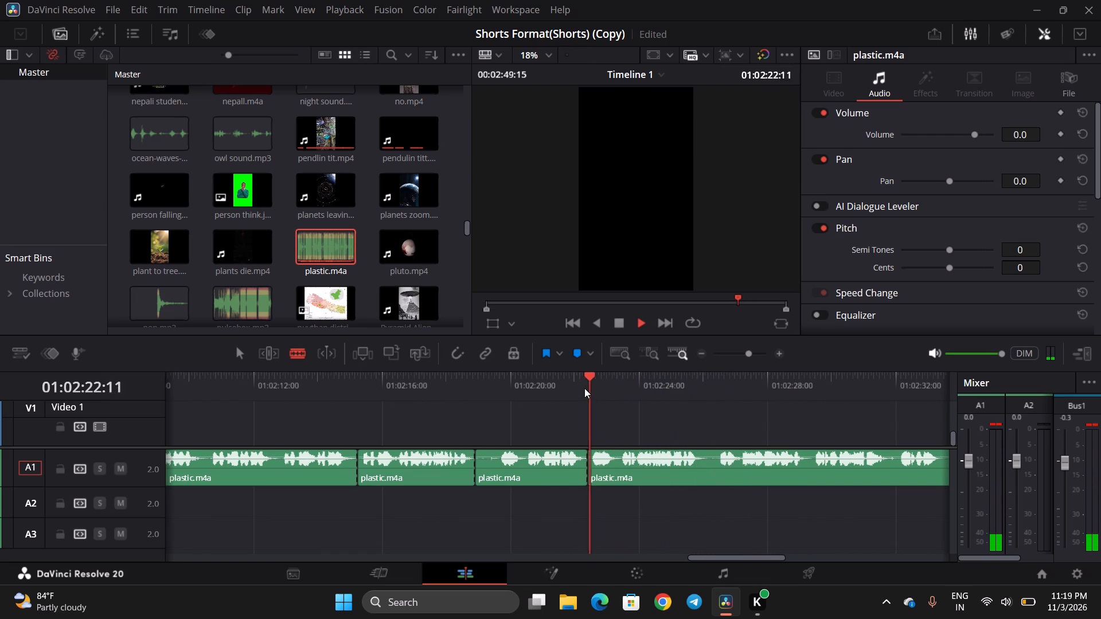
{"action": "key", "text": "space"}
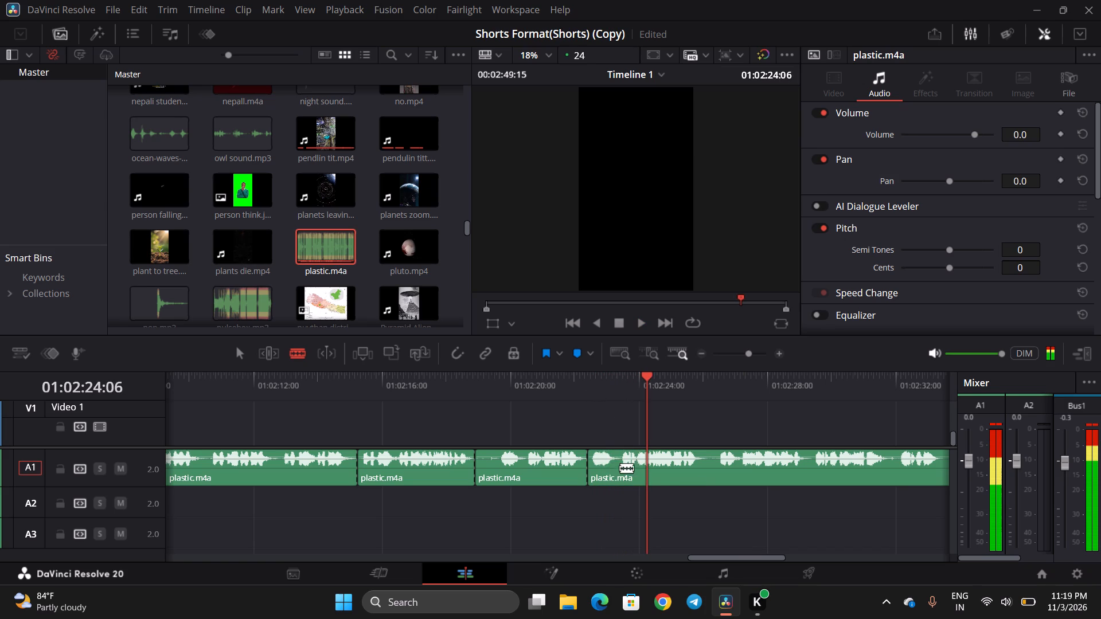
{"action": "left_click", "coordinate": [618, 472]}
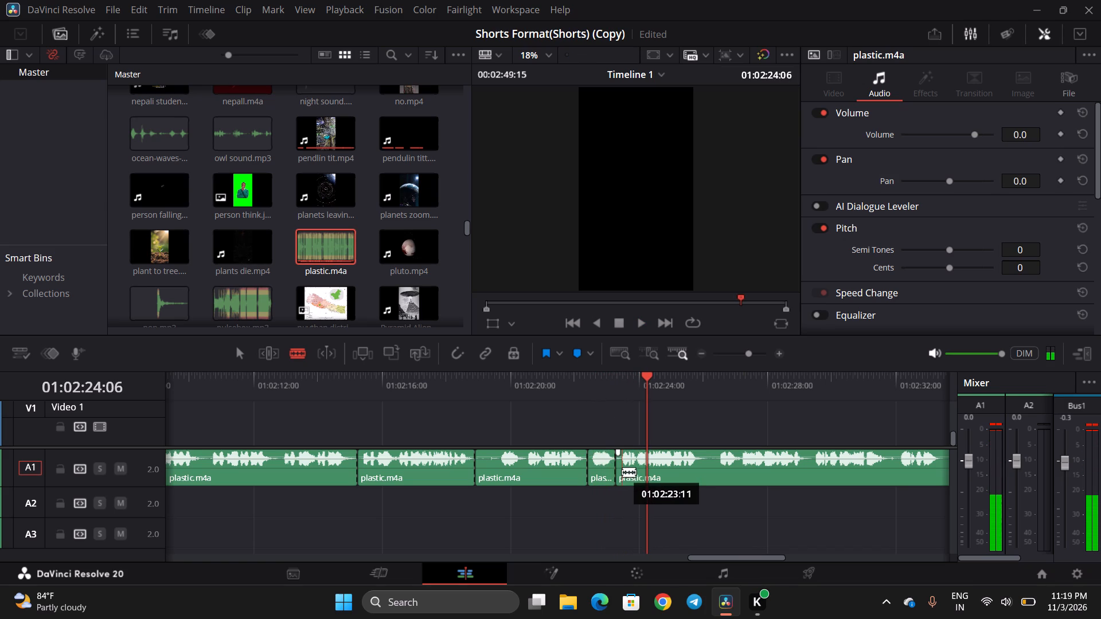
{"action": "left_click", "coordinate": [619, 472]}
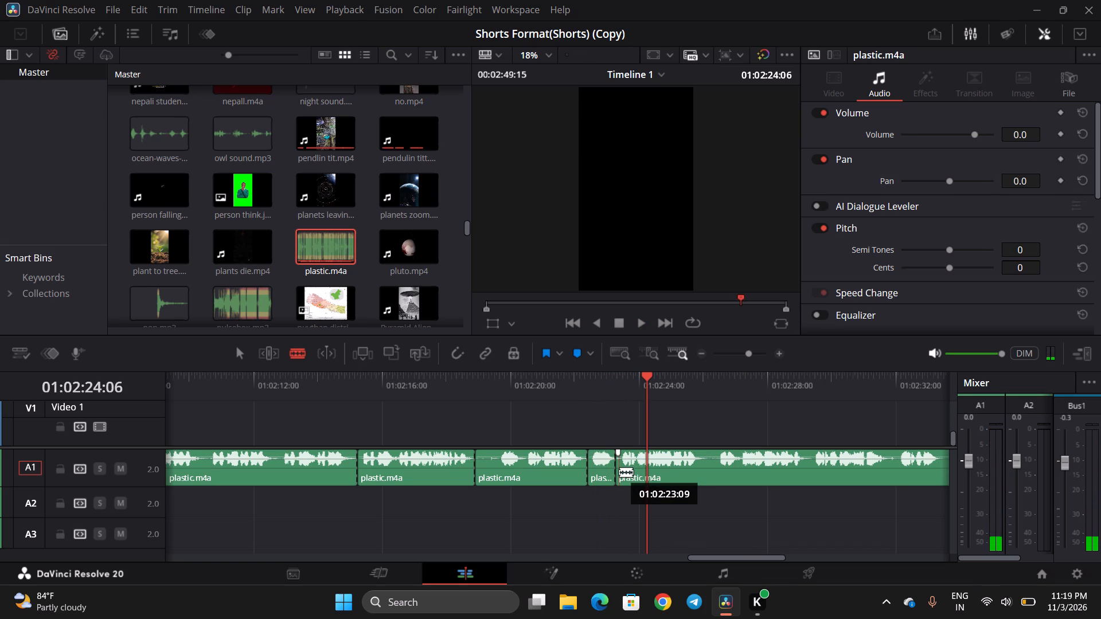
Play the next phrase and split plastic.m4a at about 01:02:26:02 and 01:02:26:07, around the pause after it.
{"action": "key", "text": "space"}
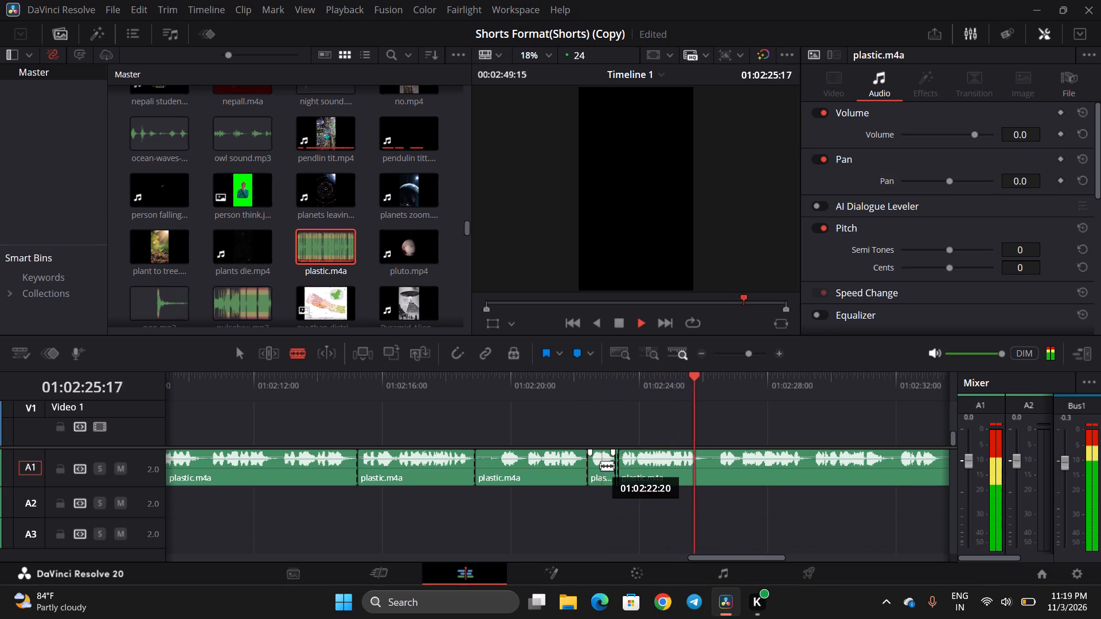
{"action": "key", "text": "space"}
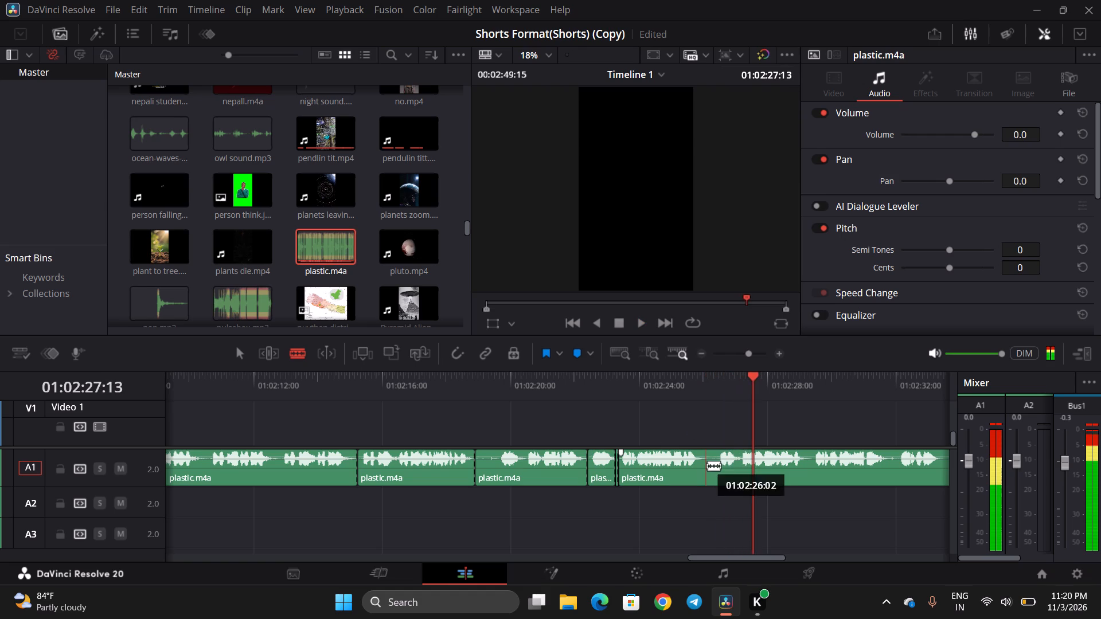
{"action": "left_click", "coordinate": [707, 473]}
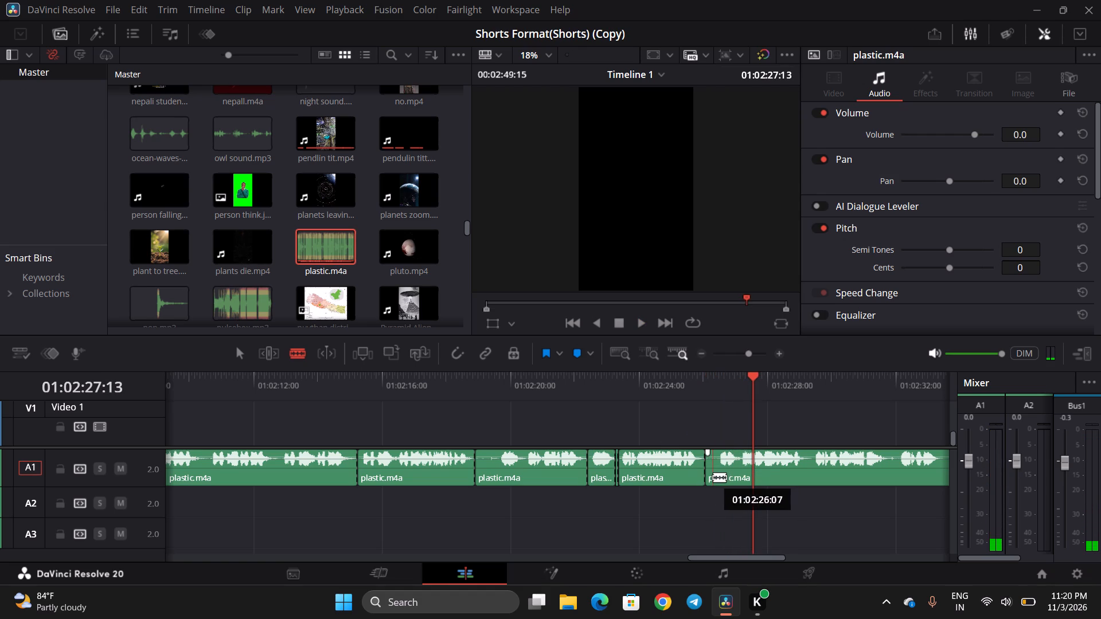
{"action": "left_click", "coordinate": [715, 477]}
Listen on from the latest cut, replay from about 01:02:29, and split plastic.m4a just before the phrase that starts there.
{"action": "scroll", "coordinate": [713, 477], "scroll_direction": "left", "scroll_amount": 1}
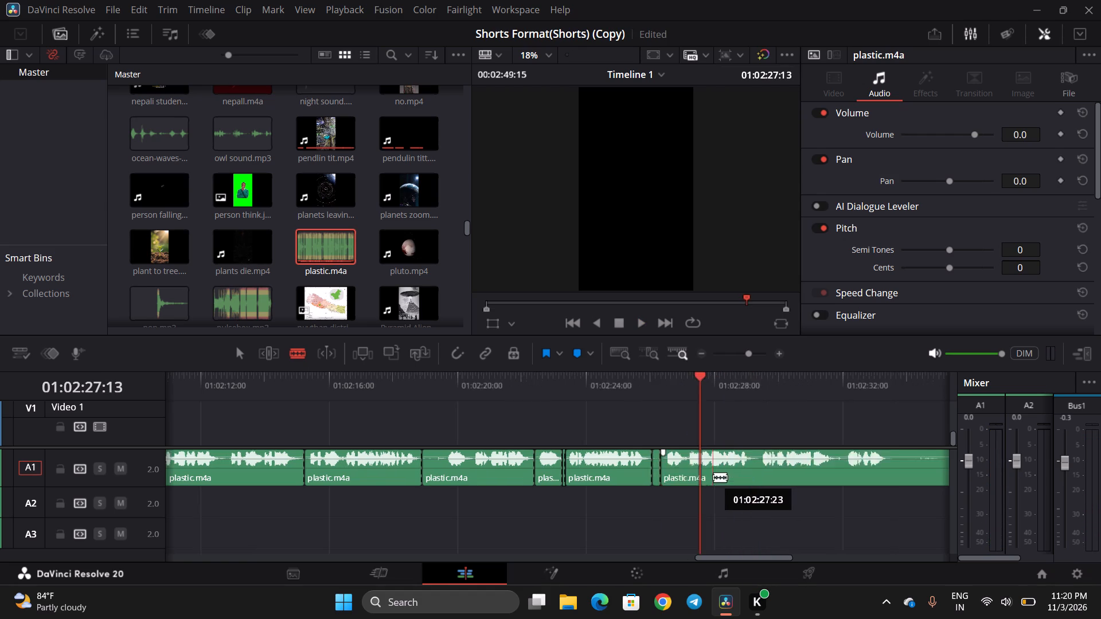
{"action": "scroll", "coordinate": [713, 477], "scroll_direction": "left", "scroll_amount": 1}
{"action": "left_click", "coordinate": [540, 395]}
{"action": "key", "text": "space"}
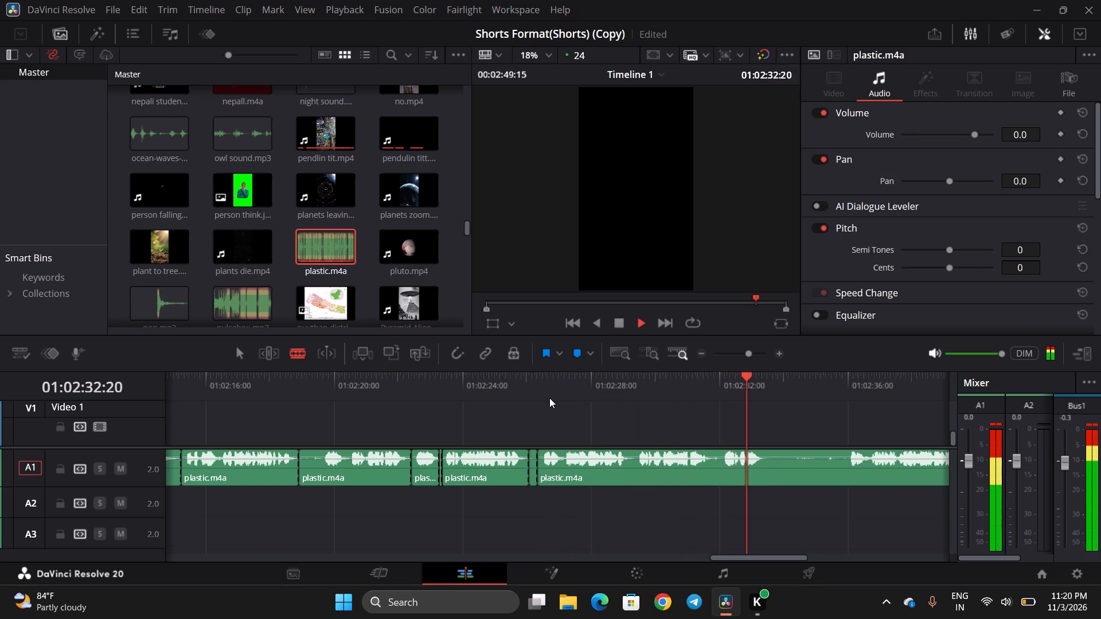
{"action": "key", "text": "space"}
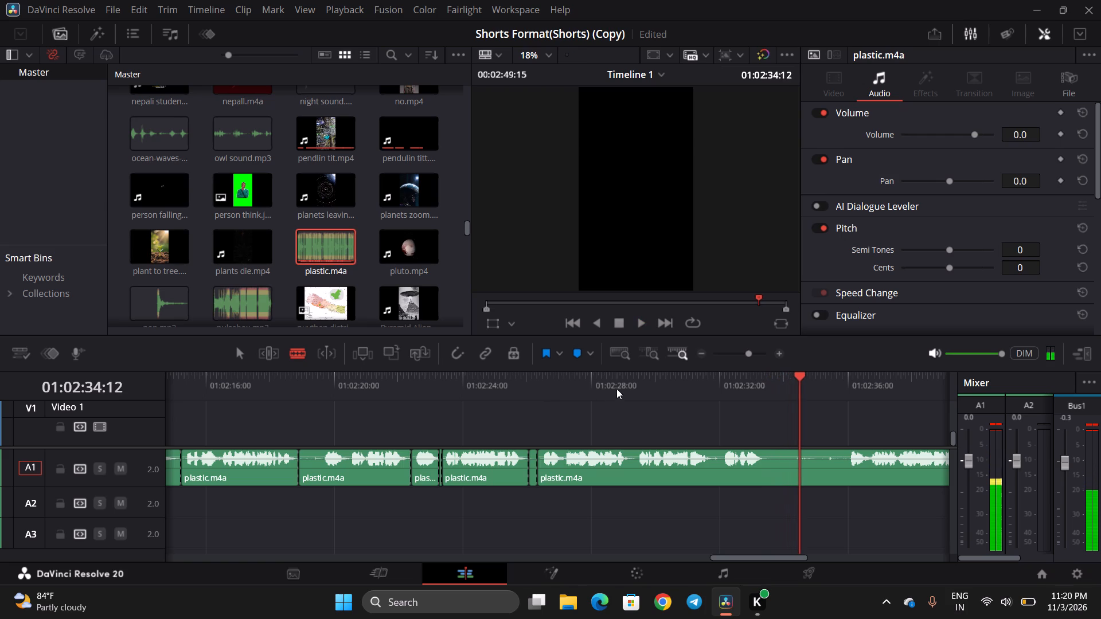
{"action": "left_click", "coordinate": [620, 384]}
{"action": "key", "text": "space"}
{"action": "key", "text": "space"}
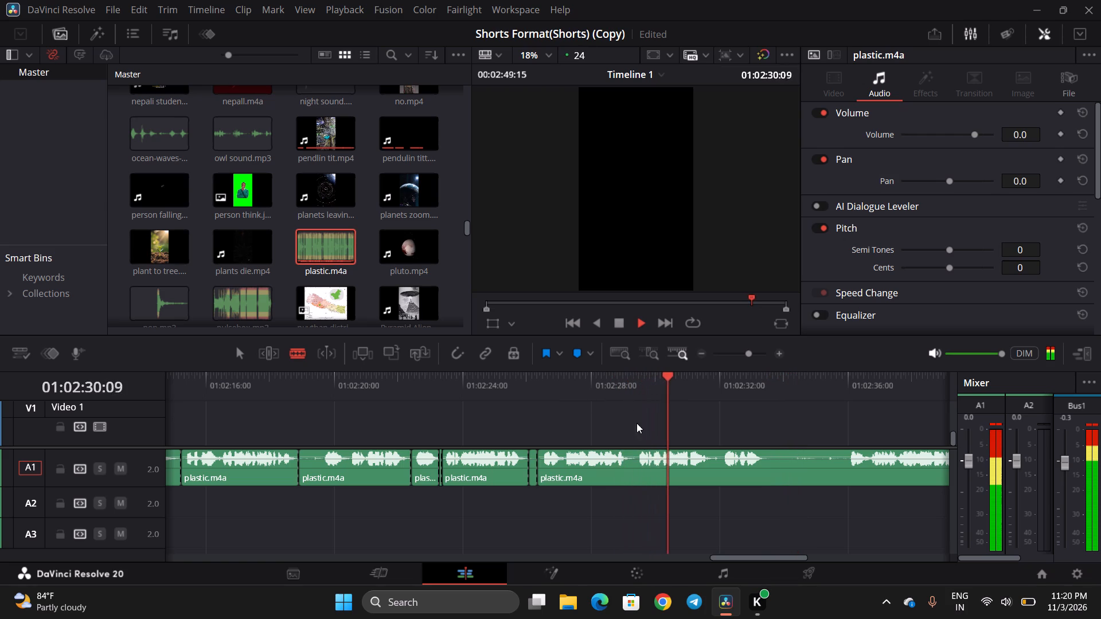
{"action": "left_click", "coordinate": [633, 471]}
Listen to the take starting at about 01:02:36 and compare it with the earlier takes from about 01:02:26 and 01:02:29.
{"action": "scroll", "coordinate": [671, 471], "scroll_direction": "left", "scroll_amount": 1}
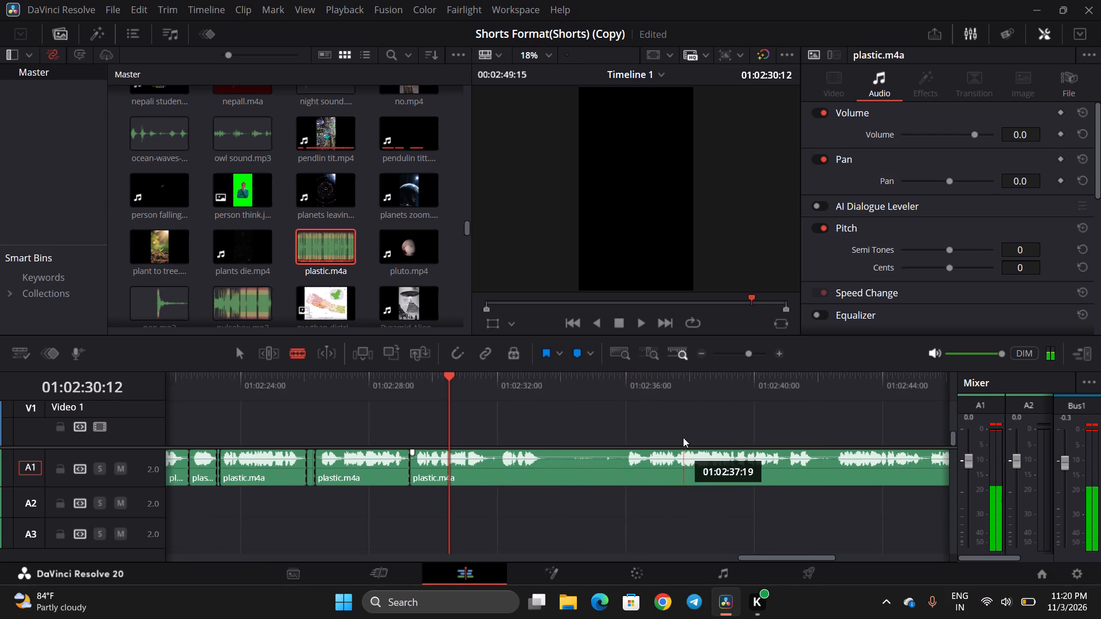
{"action": "left_click", "coordinate": [620, 386]}
{"action": "key", "text": "space"}
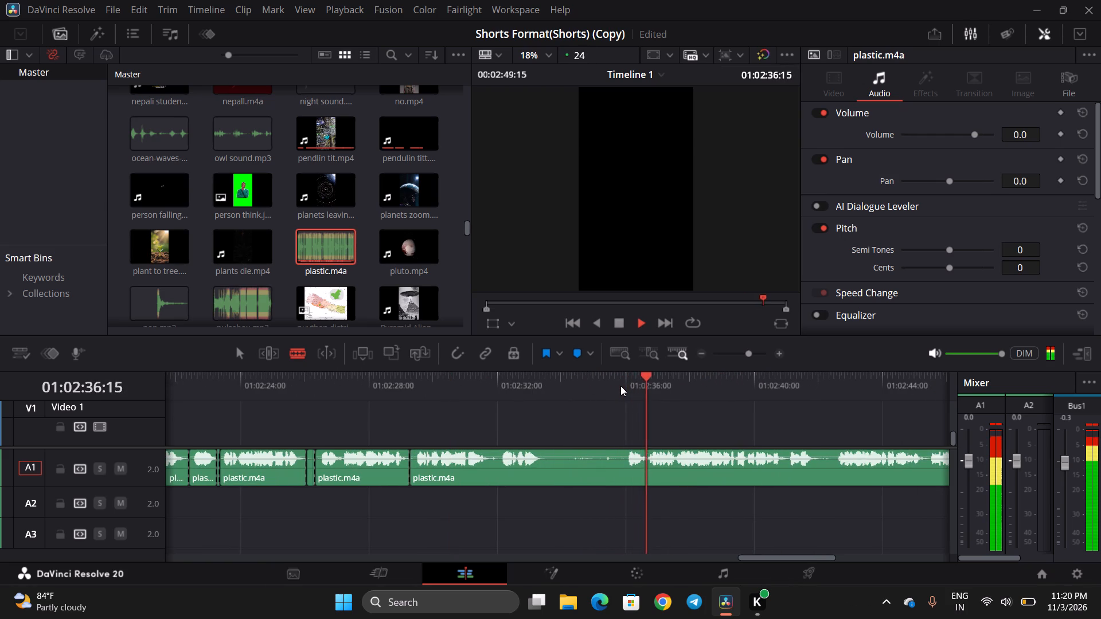
{"action": "key", "text": "space"}
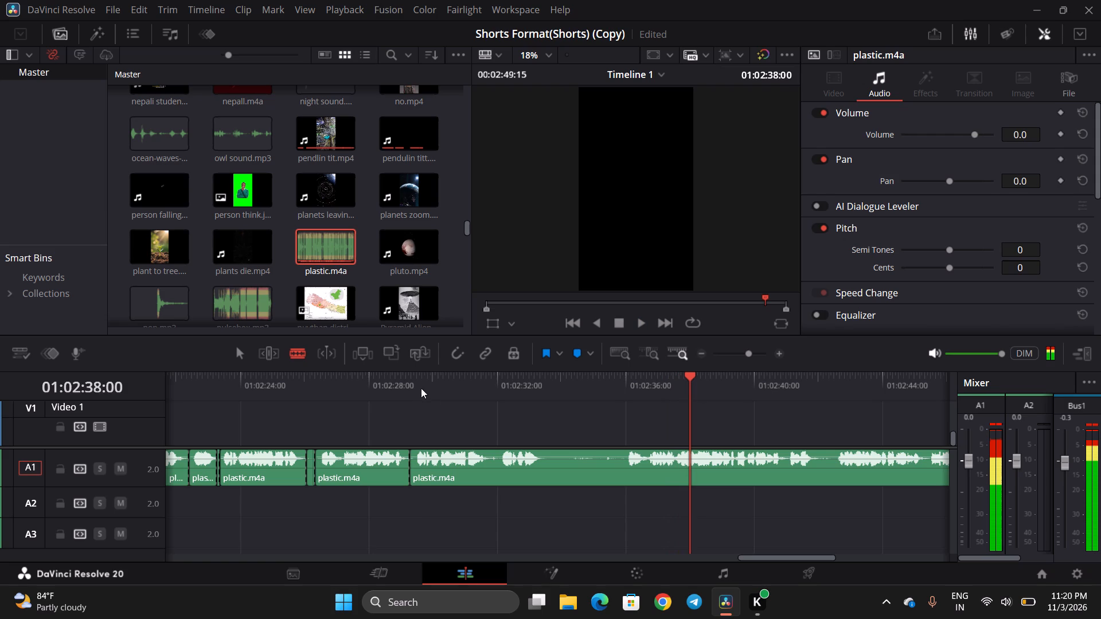
{"action": "left_click", "coordinate": [415, 386]}
{"action": "key", "text": "space"}
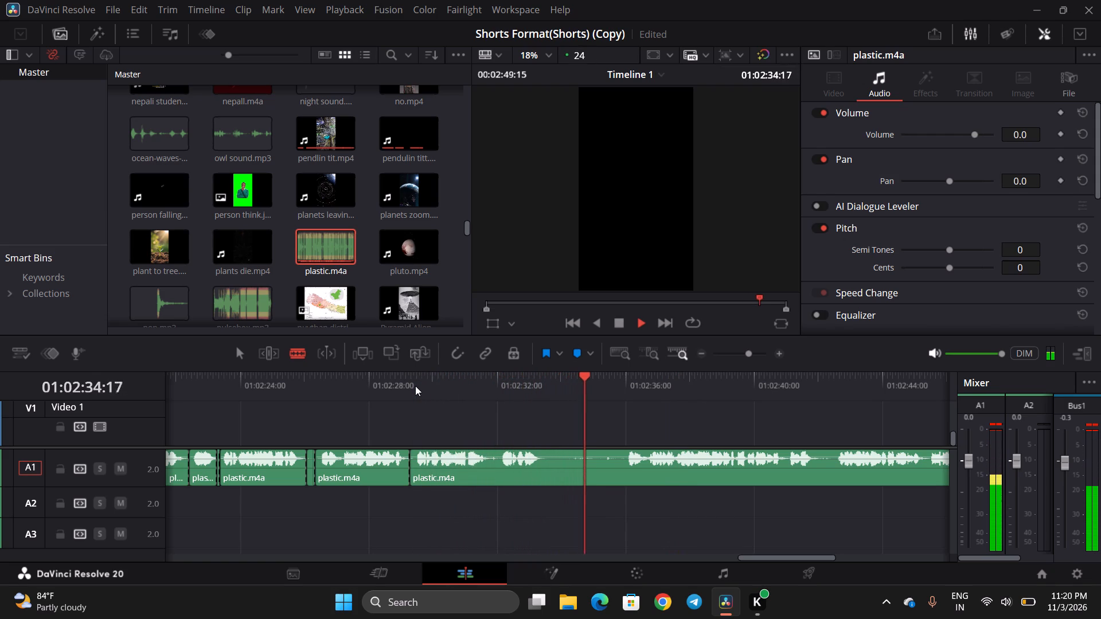
{"action": "key", "text": "space"}
{"action": "left_click", "coordinate": [315, 382]}
{"action": "key", "text": "space"}
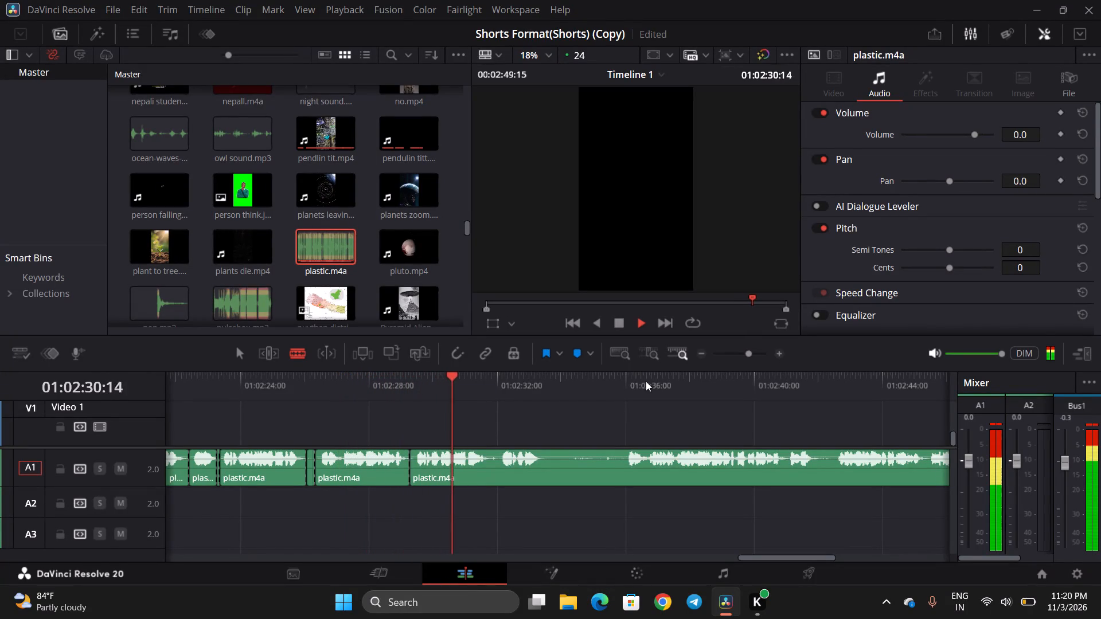
Play the take from about 01:02:36 and split plastic.m4a at 01:02:42:09, just before the next phrase.
{"action": "left_click", "coordinate": [625, 387]}
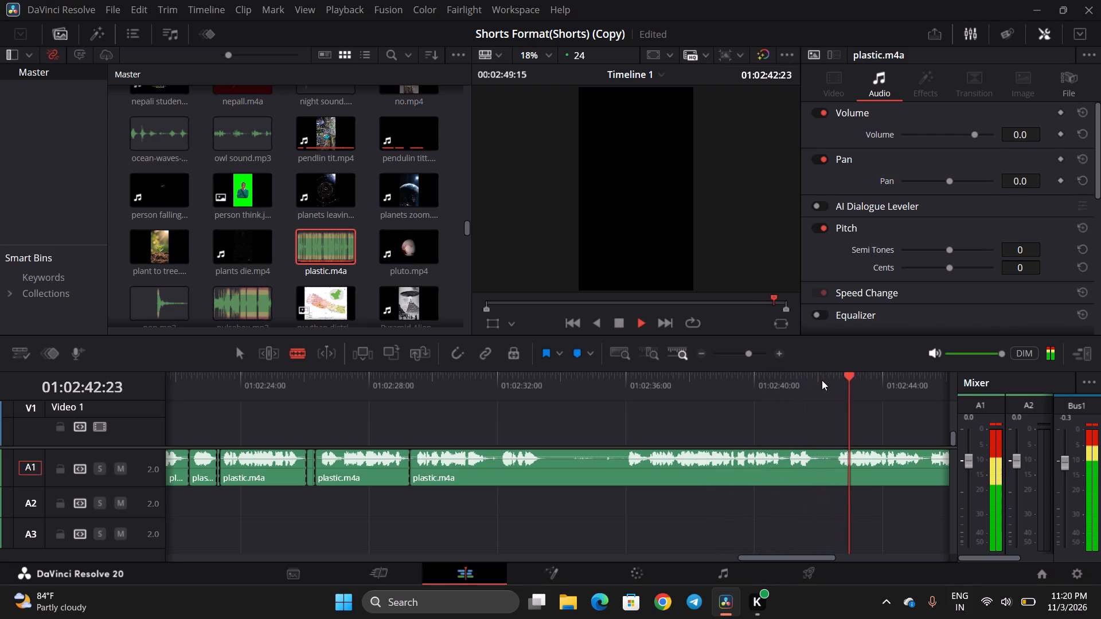
{"action": "key", "text": "space"}
{"action": "scroll", "coordinate": [822, 380], "scroll_direction": "left", "scroll_amount": 1}
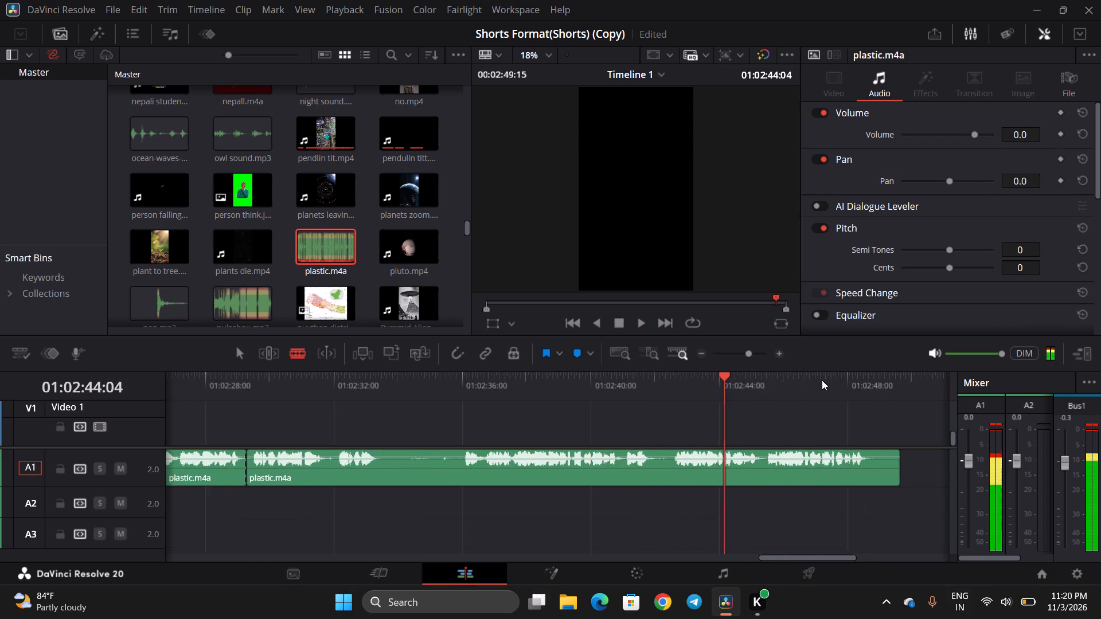
{"action": "scroll", "coordinate": [822, 380], "scroll_direction": "left", "scroll_amount": 1}
{"action": "left_click", "coordinate": [518, 472]}
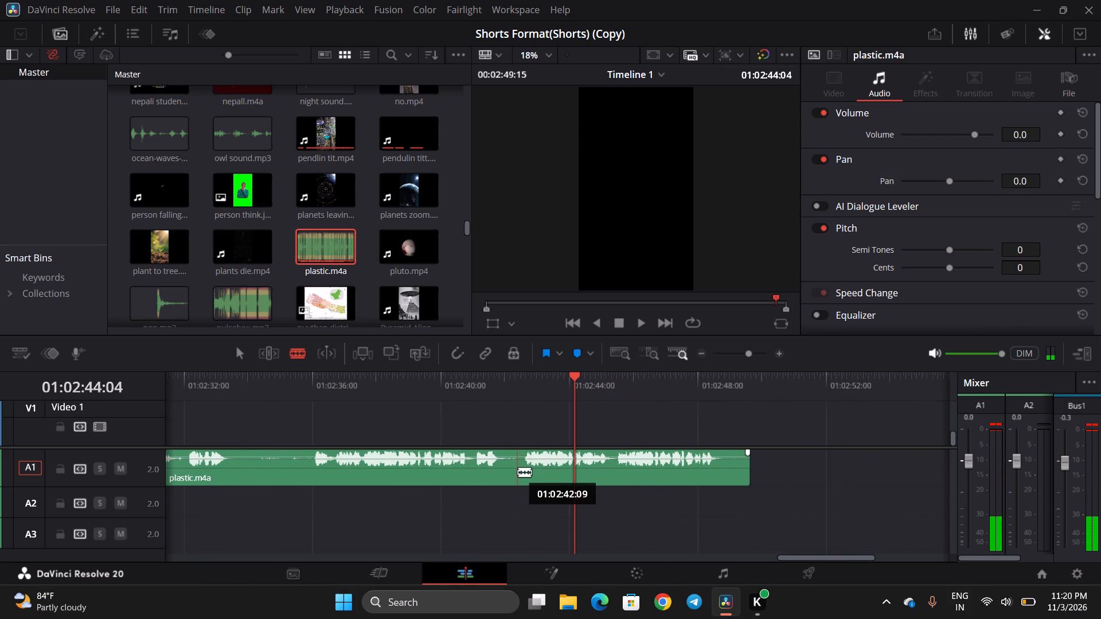
Play to the end, split plastic.m4a after the last words at about 01:02:48:17, and delete the leftover tail piece.
{"action": "key", "text": "space"}
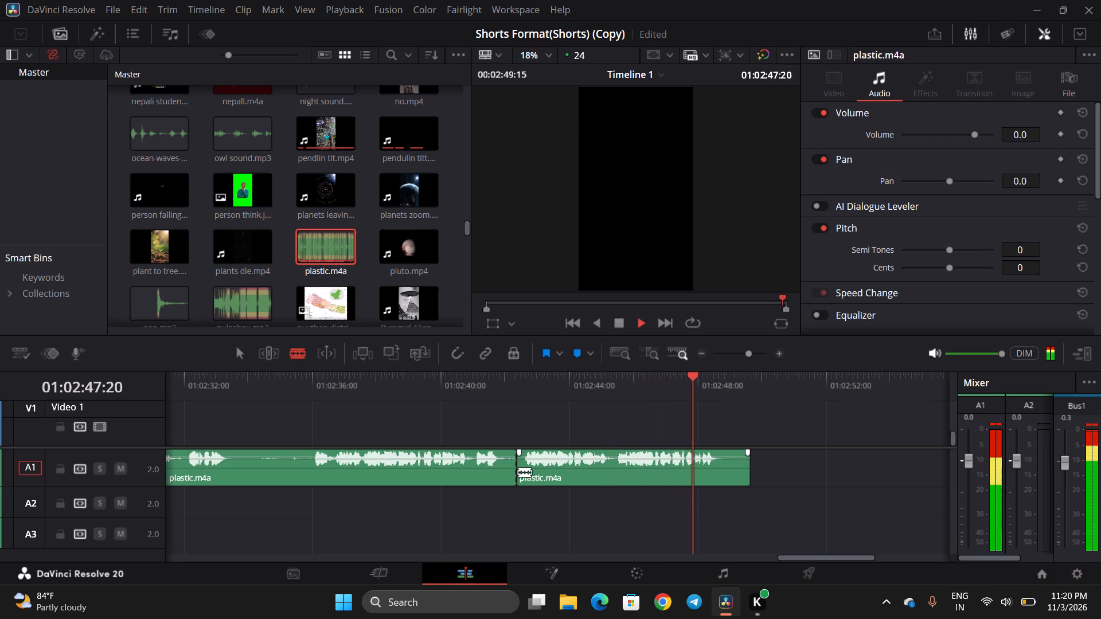
{"action": "left_click", "coordinate": [723, 477]}
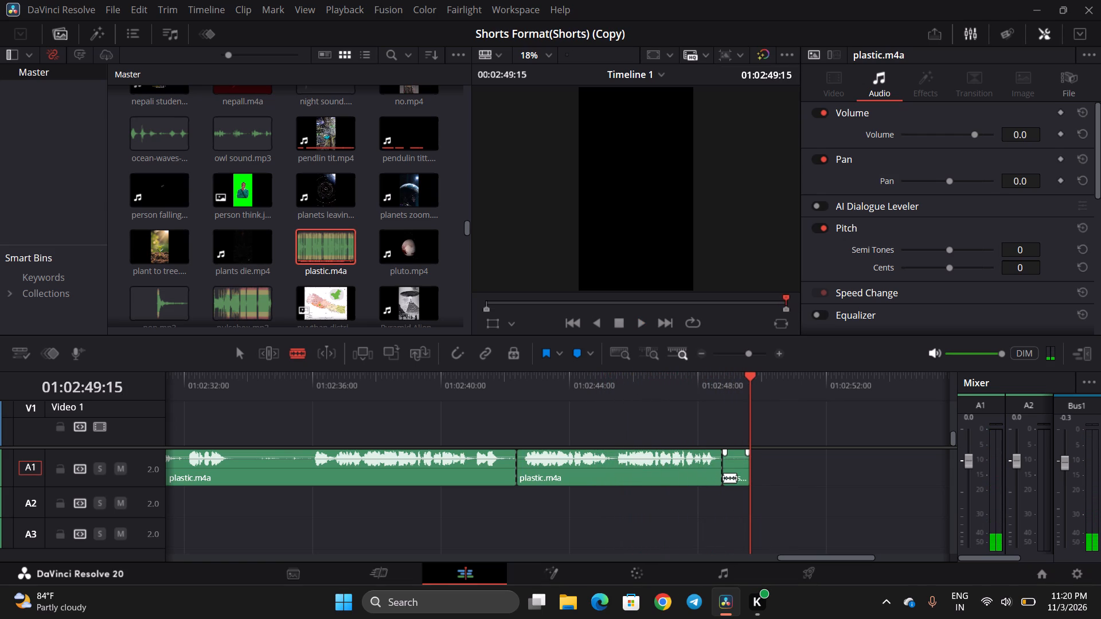
{"action": "left_click", "coordinate": [236, 352]}
{"action": "scroll", "coordinate": [519, 435], "scroll_direction": "right", "scroll_amount": 1}
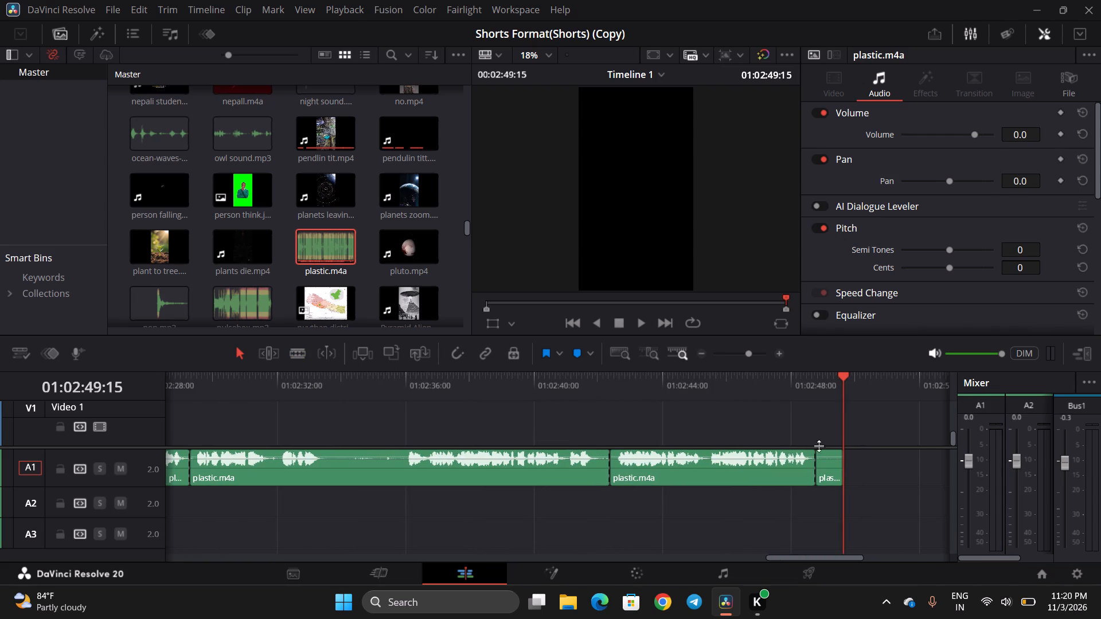
{"action": "left_click", "coordinate": [837, 472]}
{"action": "key", "text": "BackSpace"}
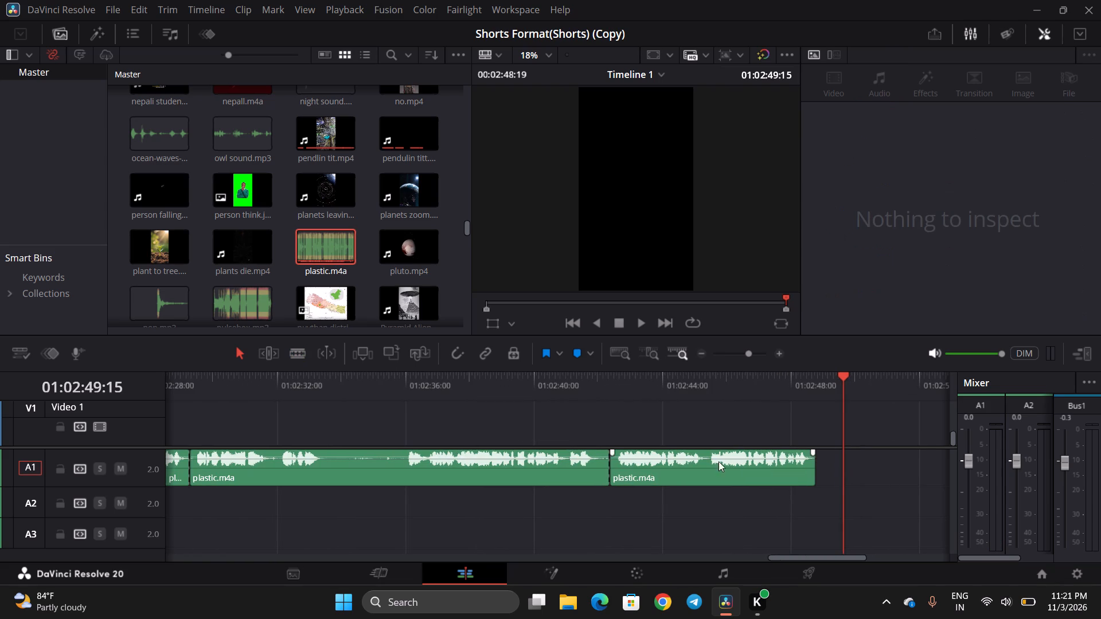
Delete the plastic.m4a piece running from about 01:02:29 to 01:02:42 on A1 and close the gap it leaves.
{"action": "scroll", "coordinate": [643, 461], "scroll_direction": "right", "scroll_amount": 1}
{"action": "right_click", "coordinate": [528, 469]}
{"action": "left_click", "coordinate": [528, 469]}
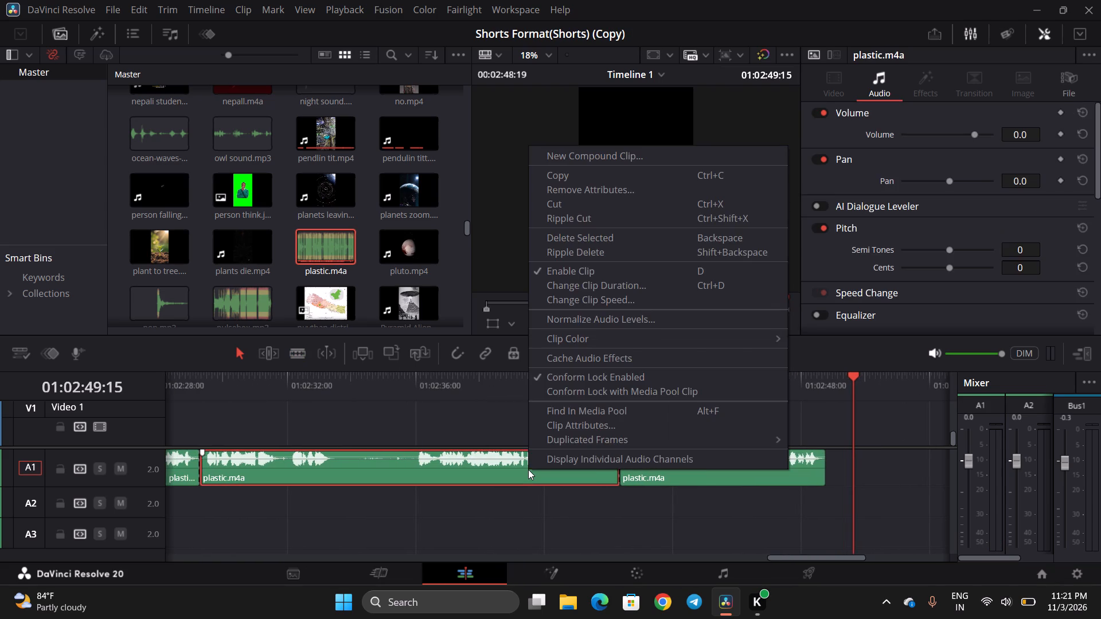
{"action": "left_click", "coordinate": [528, 469]}
{"action": "key", "text": "BackSpace"}
{"action": "left_click", "coordinate": [528, 469]}
{"action": "key", "text": "BackSpace"}
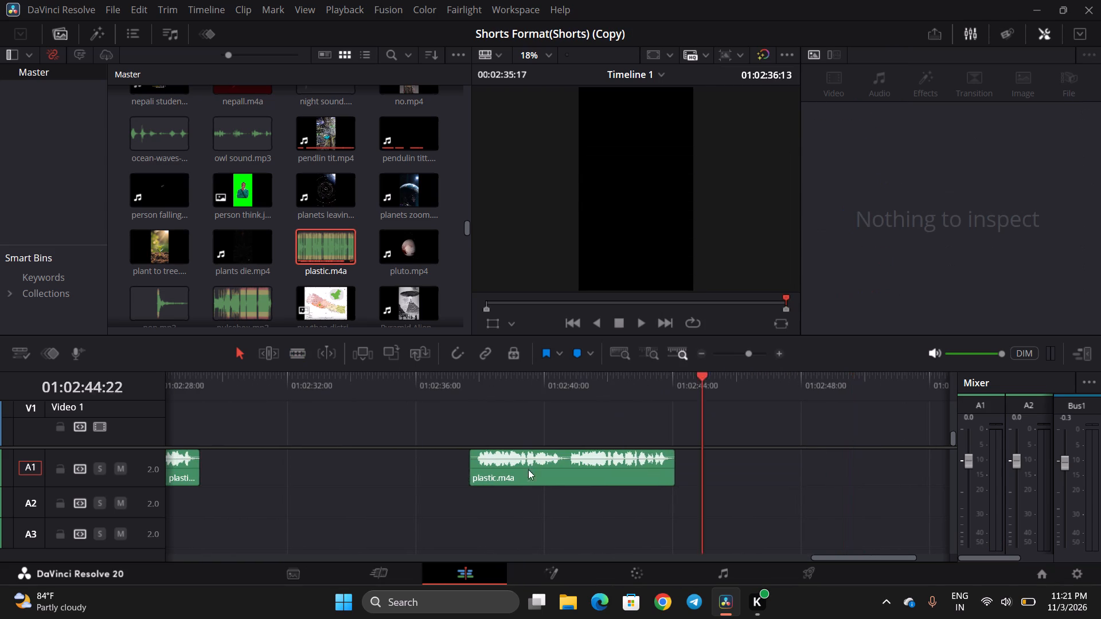
Delete the sliver of plastic.m4a at the narration's start, about 01:00:54, and the one at about 01:00:57, closing the gap at the latter.
{"action": "scroll", "coordinate": [528, 469], "scroll_direction": "right", "scroll_amount": 8}
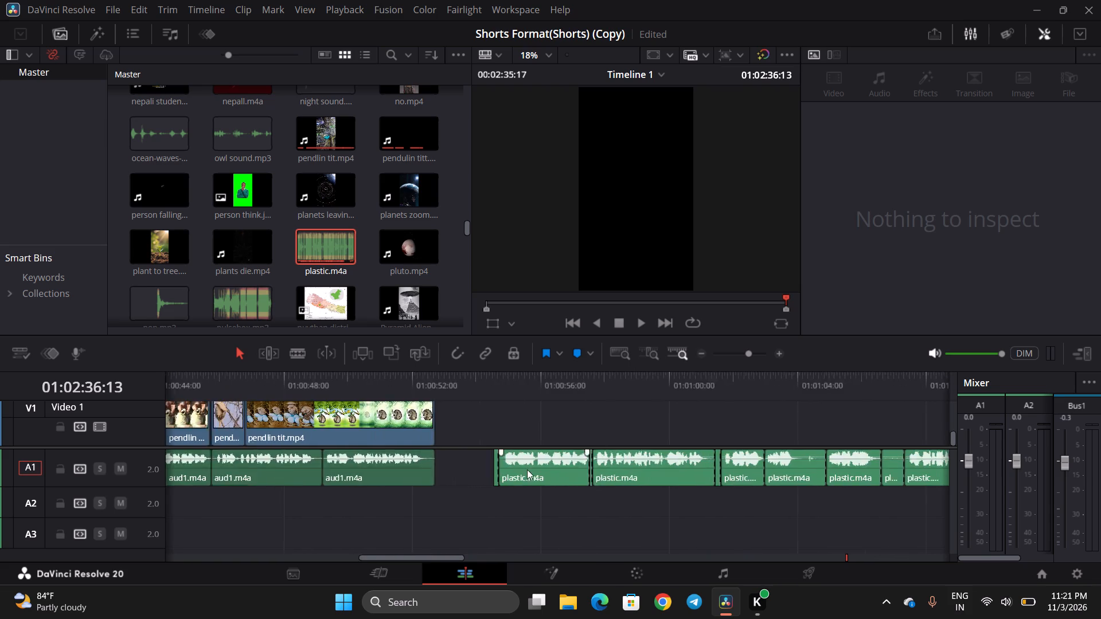
{"action": "scroll", "coordinate": [527, 469], "scroll_direction": "right", "scroll_amount": 2}
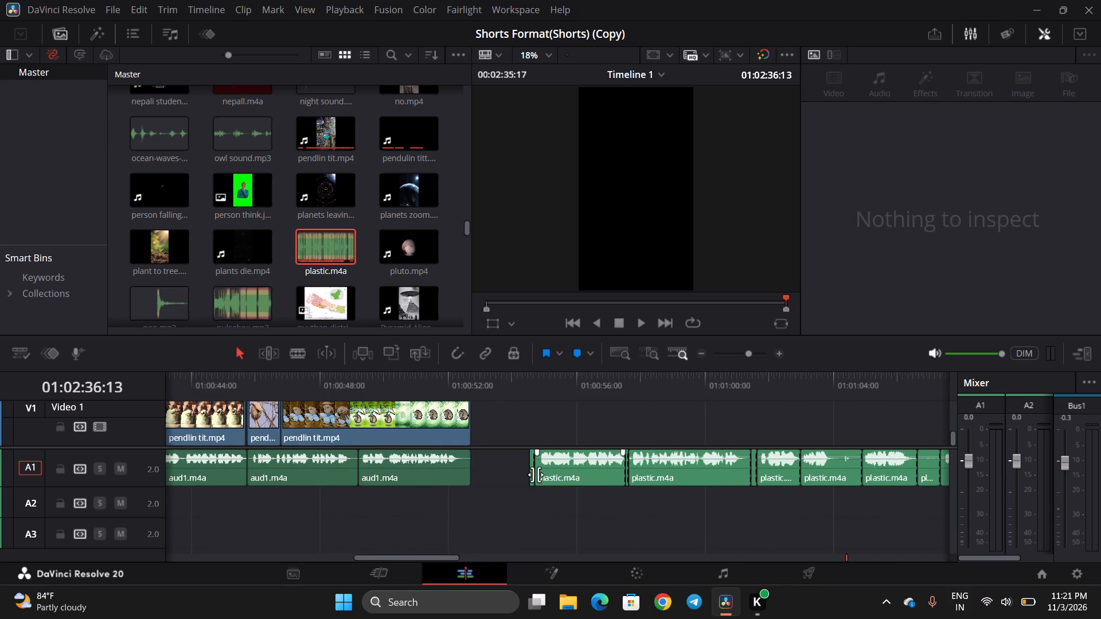
{"action": "left_click", "coordinate": [533, 474]}
{"action": "key", "text": "BackSpace"}
{"action": "left_click", "coordinate": [627, 473]}
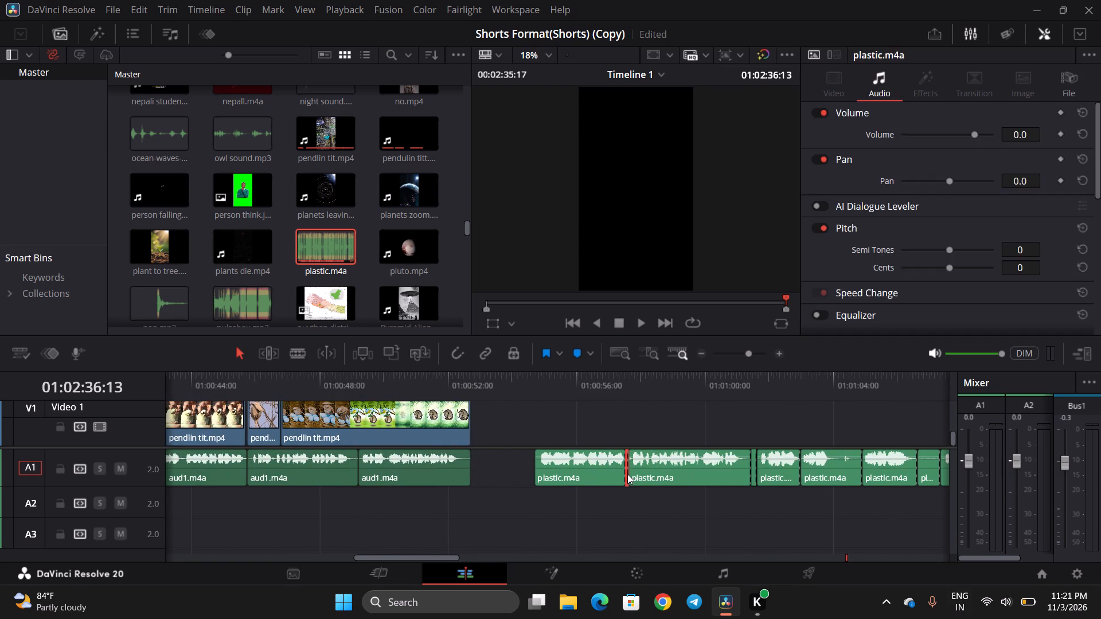
{"action": "key", "text": "BackSpace"}
{"action": "left_click", "coordinate": [627, 474]}
{"action": "key", "text": "BackSpace"}
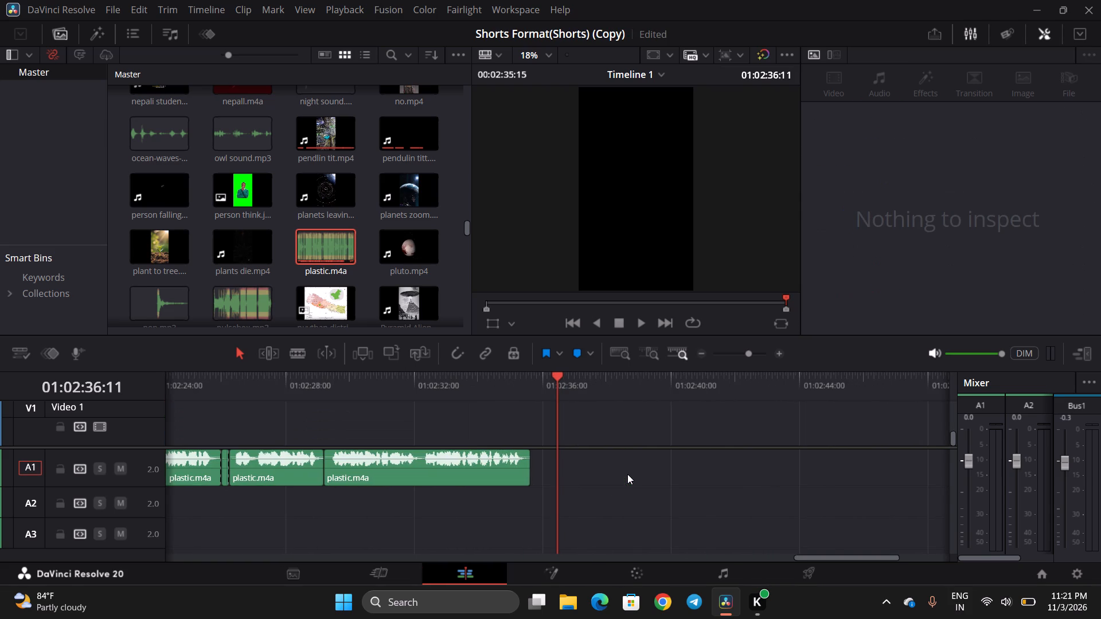
Return to the start of the narration, delete the sliver of plastic.m4a at about 01:01:01, and close its gap.
{"action": "scroll", "coordinate": [627, 474], "scroll_direction": "right", "scroll_amount": 7}
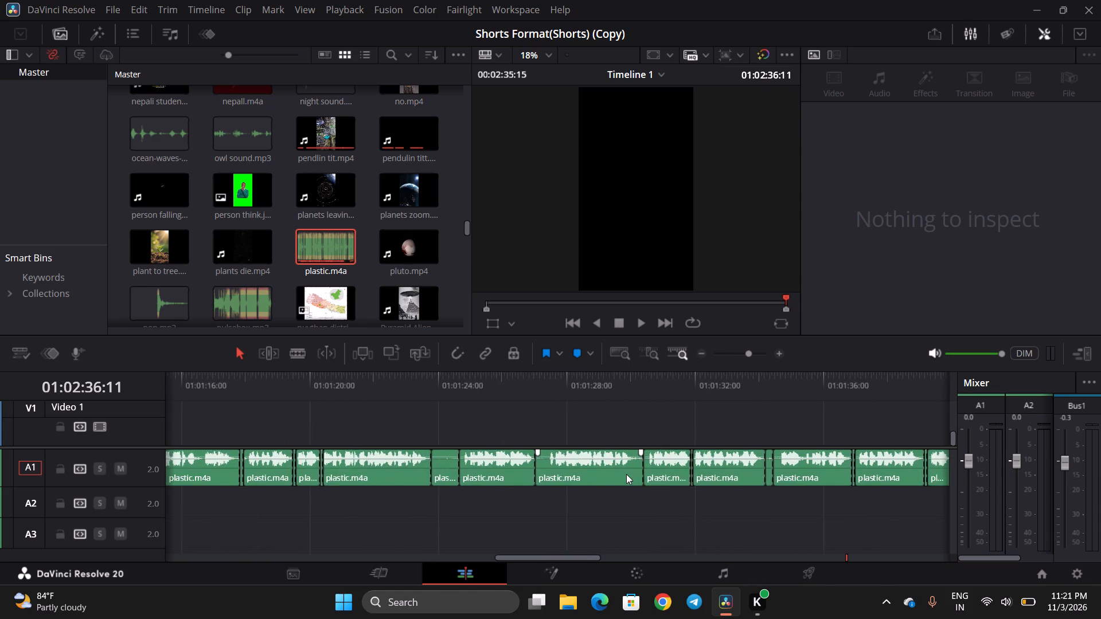
{"action": "scroll", "coordinate": [626, 474], "scroll_direction": "right", "scroll_amount": 4}
{"action": "scroll", "coordinate": [568, 460], "scroll_direction": "right", "scroll_amount": 1}
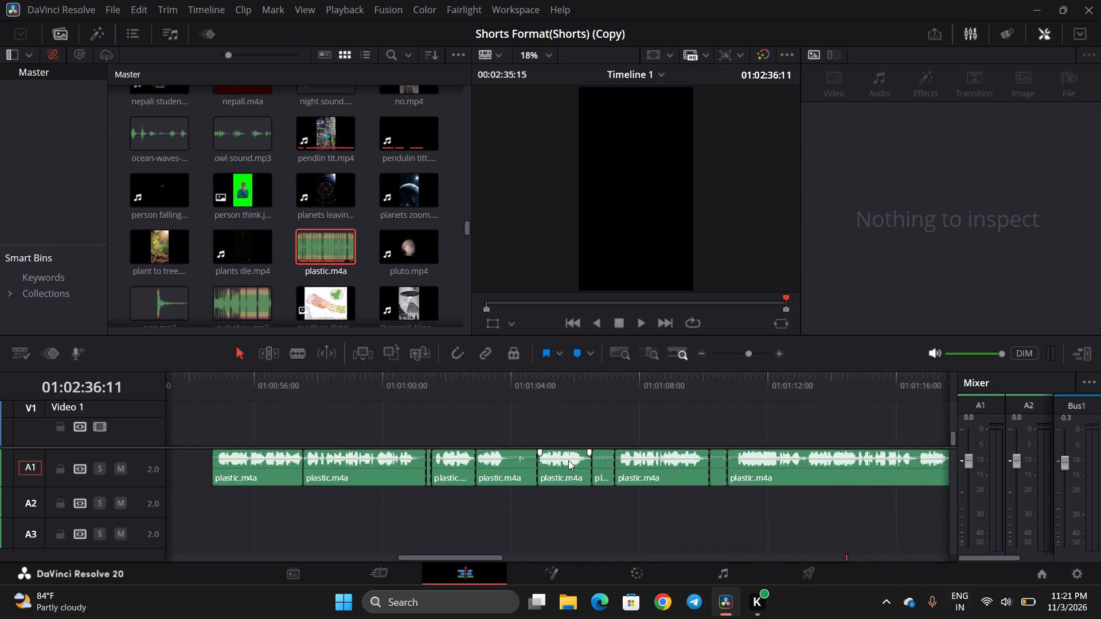
{"action": "scroll", "coordinate": [568, 460], "scroll_direction": "right", "scroll_amount": 1}
{"action": "left_click", "coordinate": [399, 391]}
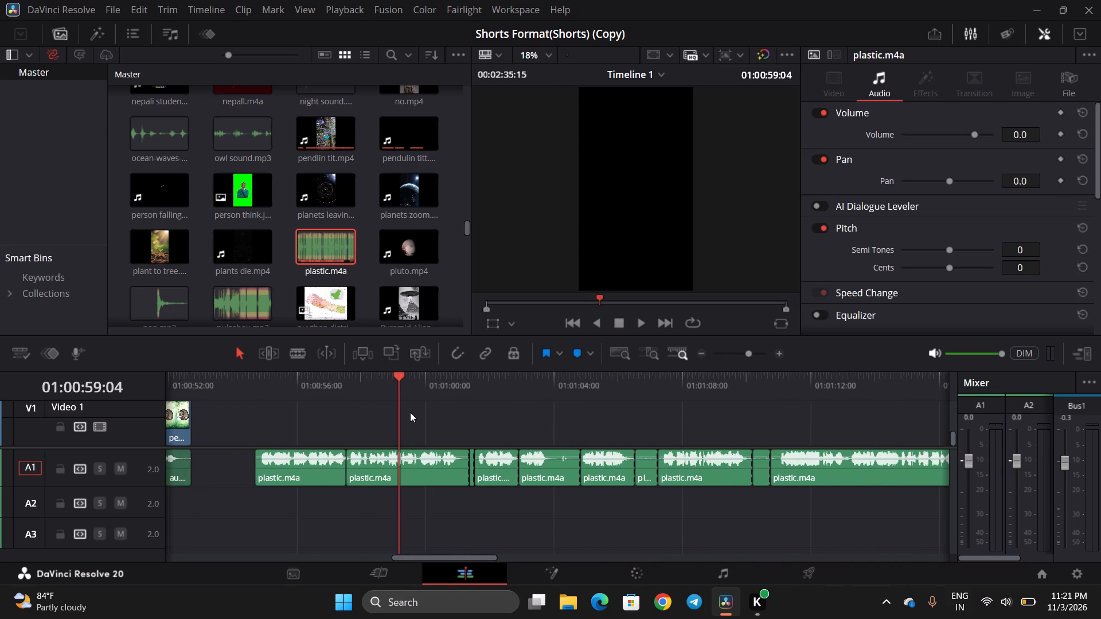
{"action": "left_click", "coordinate": [471, 471]}
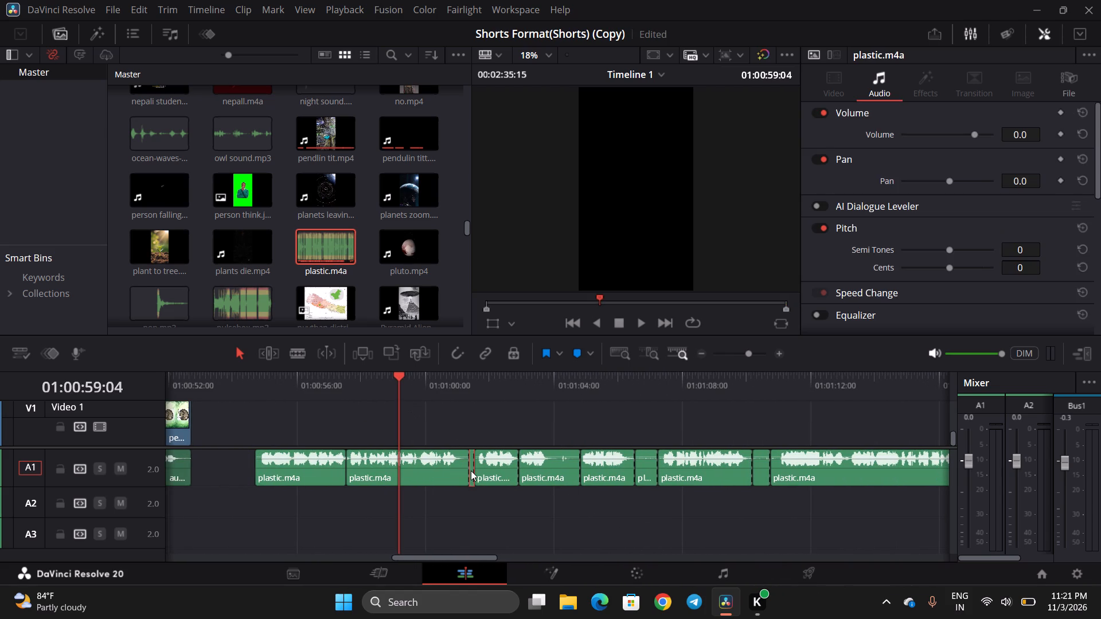
{"action": "key", "text": "BackSpace"}
{"action": "left_click", "coordinate": [471, 471]}
{"action": "key", "text": "BackSpace"}
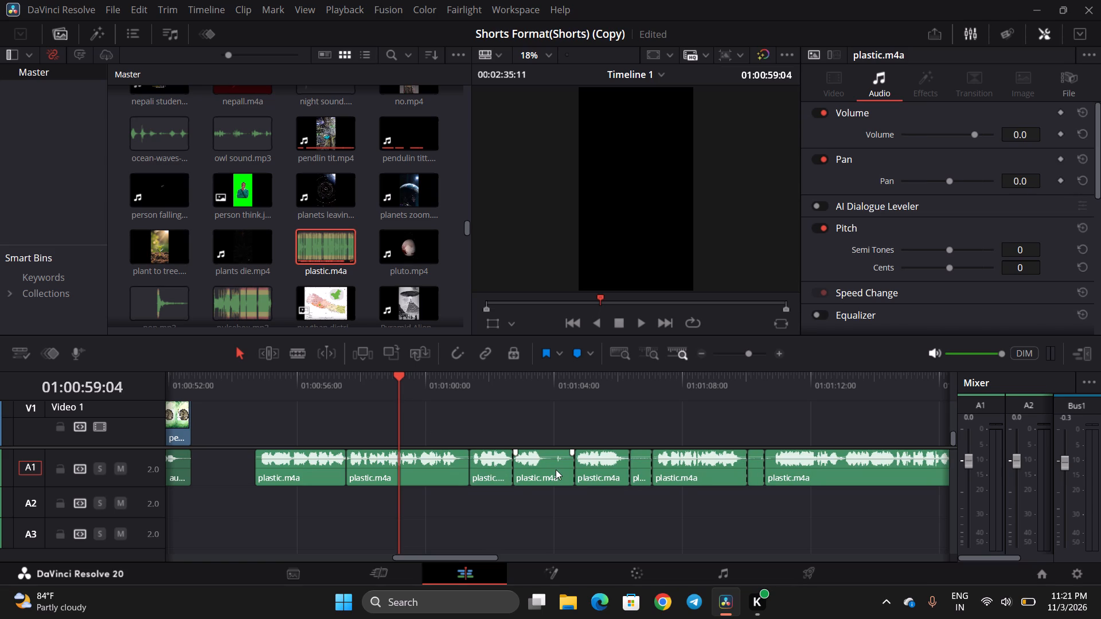
Delete the mostly silent plastic.m4a take from about 01:01:03 to 01:01:04 and close the gap.
{"action": "left_click", "coordinate": [556, 469]}
{"action": "key", "text": "BackSpace"}
{"action": "left_click", "coordinate": [556, 469]}
{"action": "key", "text": "BackSpace"}
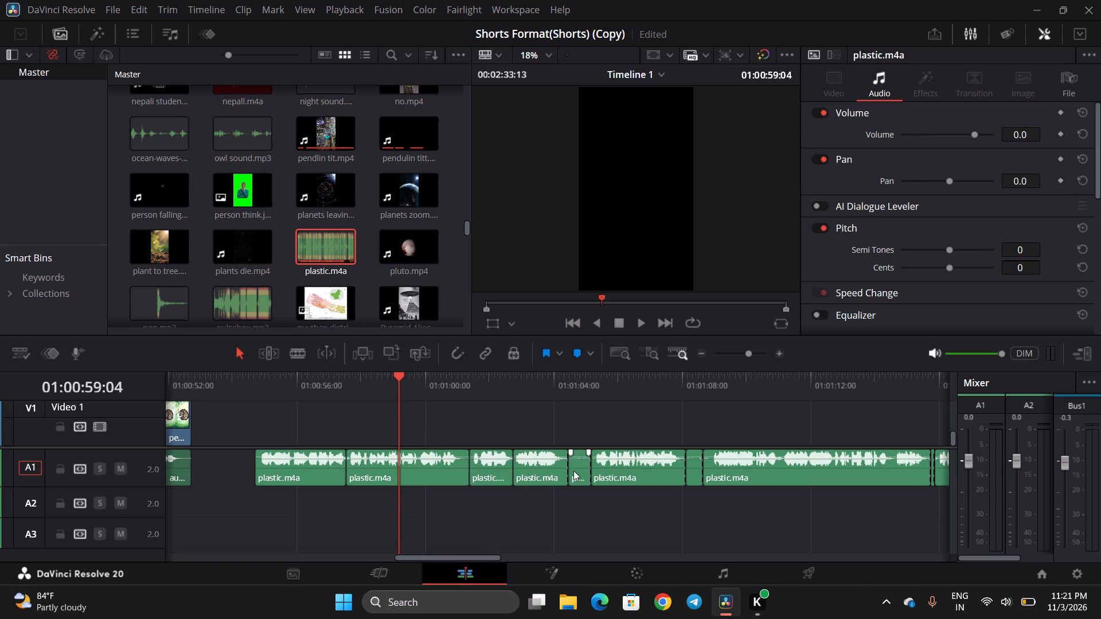
Delete the short plastic.m4a piece at about 01:01:04 and close the gap before the following clip.
{"action": "left_click", "coordinate": [573, 471]}
{"action": "key", "text": "BackSpace"}
{"action": "left_click", "coordinate": [573, 471]}
{"action": "key", "text": "BackSpace"}
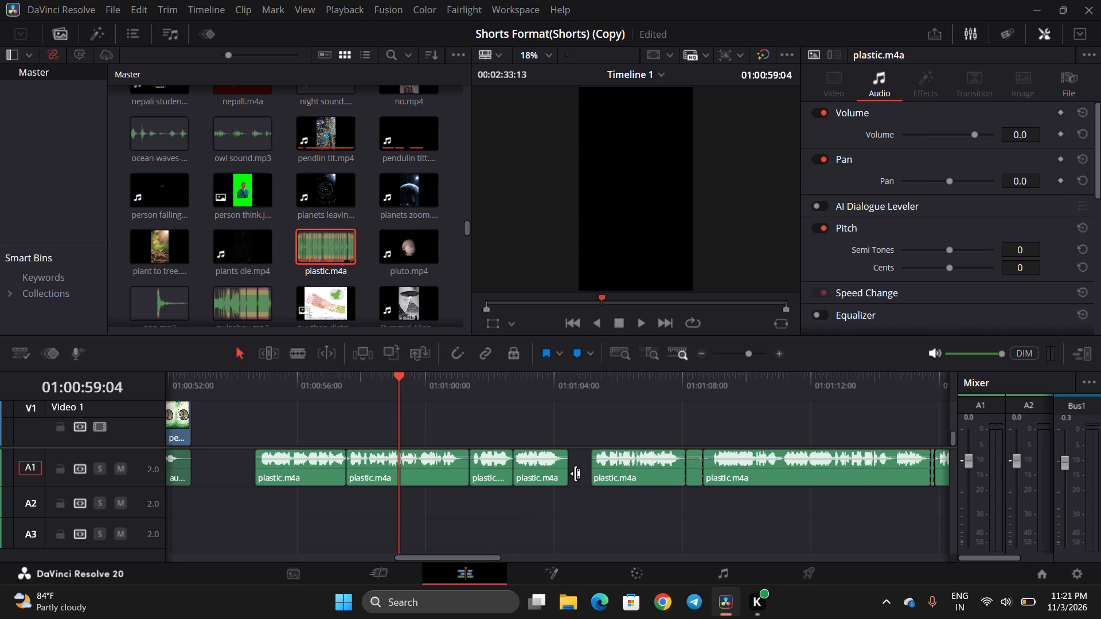
{"action": "left_click", "coordinate": [578, 478]}
{"action": "left_click", "coordinate": [586, 504]}
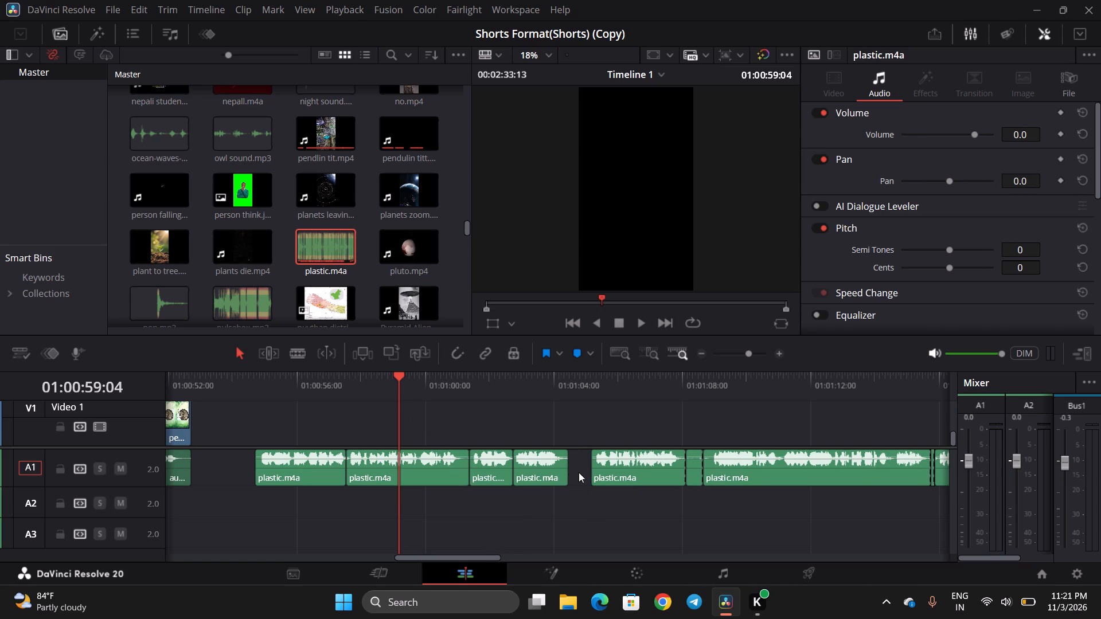
{"action": "left_click", "coordinate": [580, 473]}
{"action": "key", "text": "BackSpace"}
Delete the short silent plastic.m4a pieces at about 01:01:07 and 01:01:14, closing the gap after each.
{"action": "left_click", "coordinate": [669, 472]}
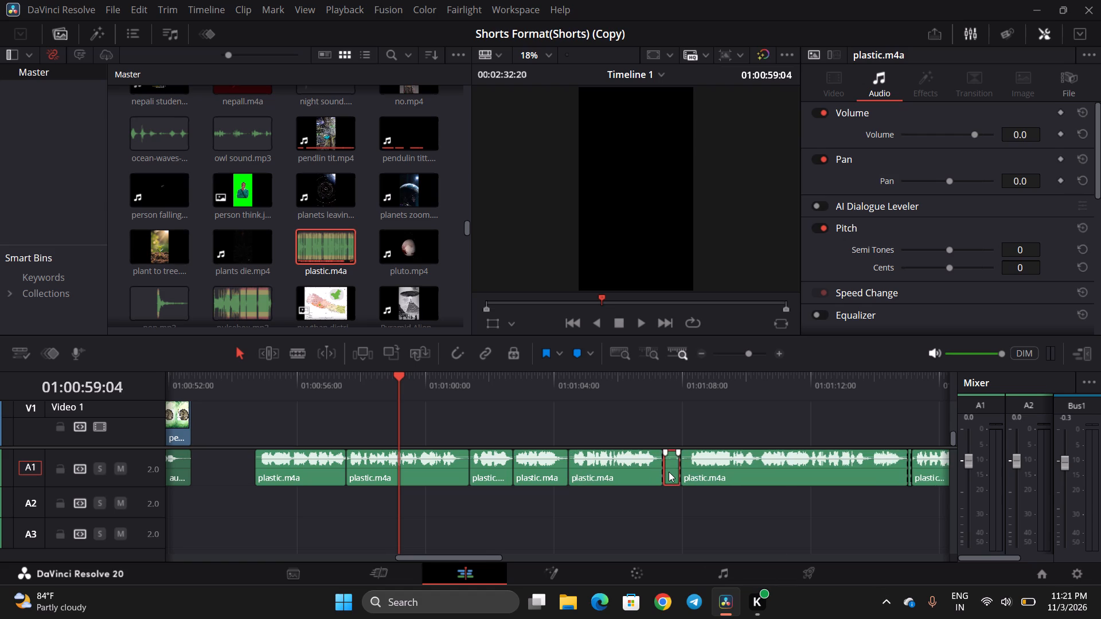
{"action": "key", "text": "BackSpace"}
{"action": "left_click", "coordinate": [669, 472]}
{"action": "key", "text": "BackSpace"}
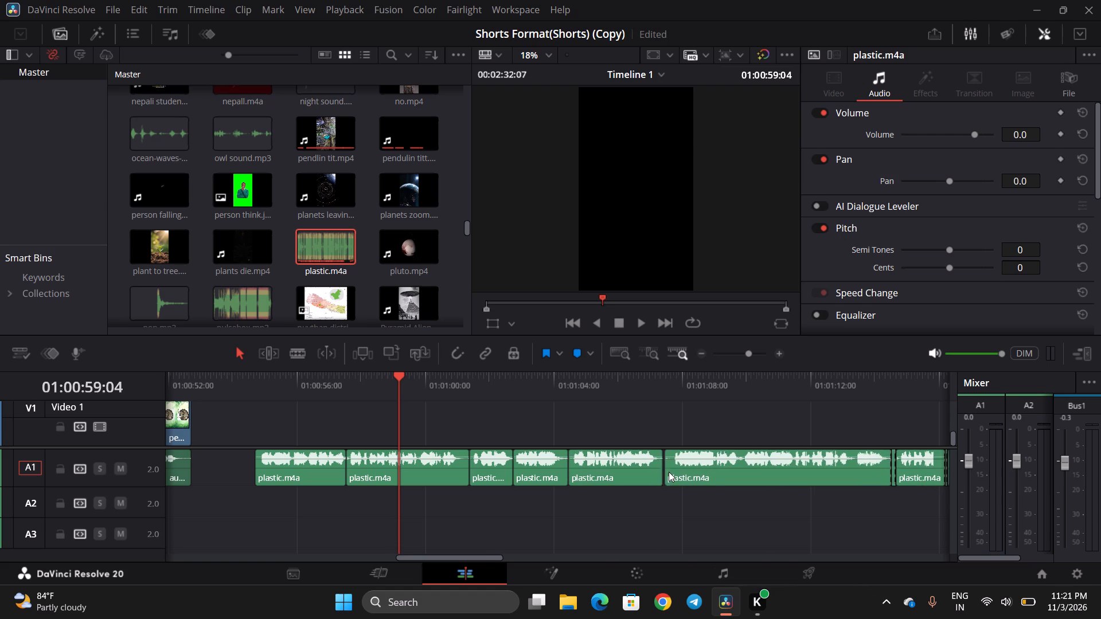
{"action": "left_click", "coordinate": [893, 479]}
{"action": "key", "text": "BackSpace"}
{"action": "left_click", "coordinate": [893, 479]}
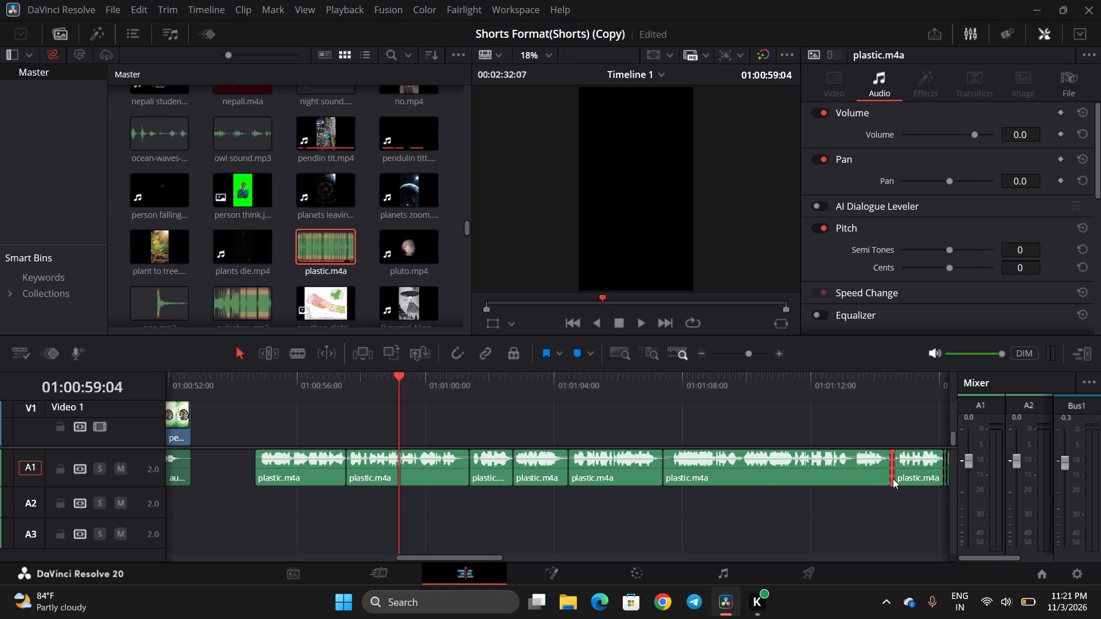
{"action": "key", "text": "BackSpace"}
Delete the two slivers on either side of the short plastic.m4a phrase at about 01:01:16 and close their gaps.
{"action": "scroll", "coordinate": [893, 478], "scroll_direction": "left", "scroll_amount": 2}
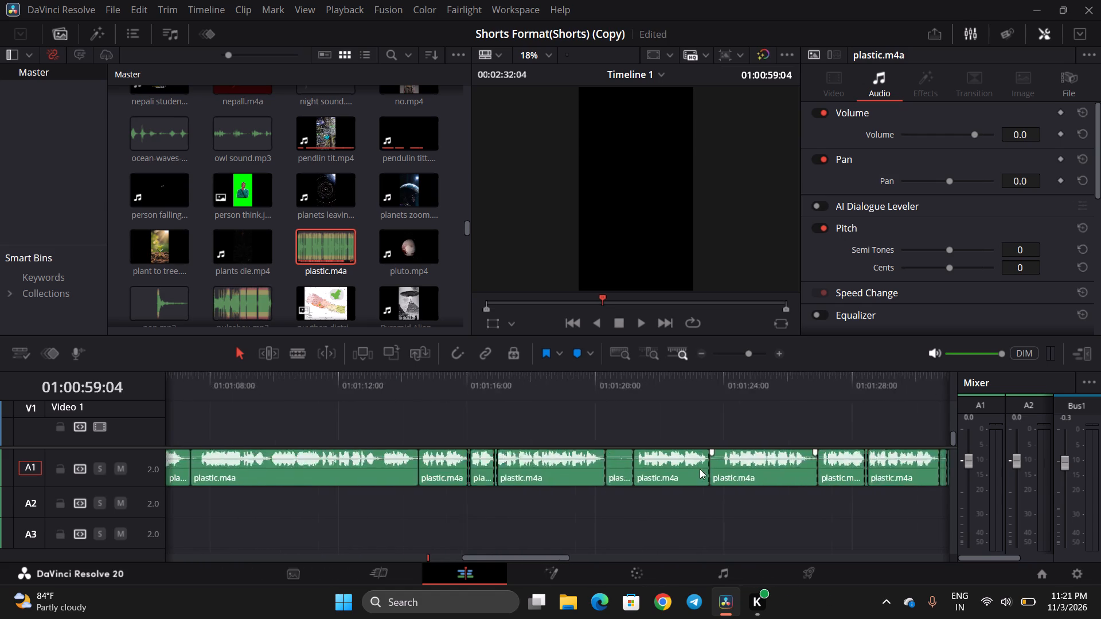
{"action": "scroll", "coordinate": [700, 469], "scroll_direction": "left", "scroll_amount": 1}
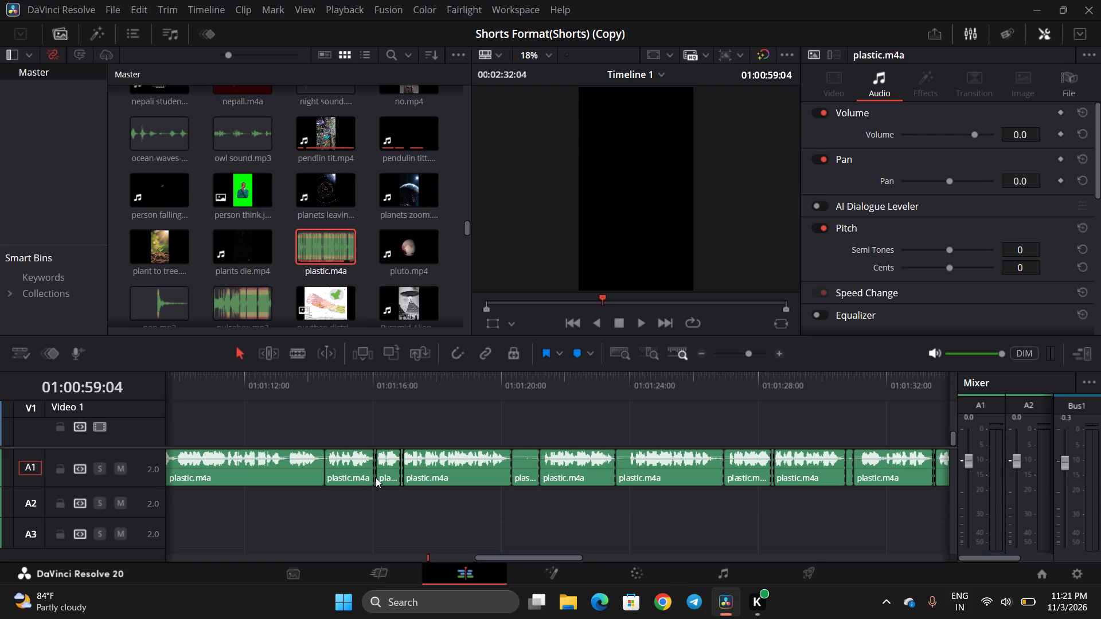
{"action": "left_click", "coordinate": [376, 477]}
{"action": "key", "text": "BackSpace"}
{"action": "left_click", "coordinate": [376, 476]}
{"action": "key", "text": "BackSpace"}
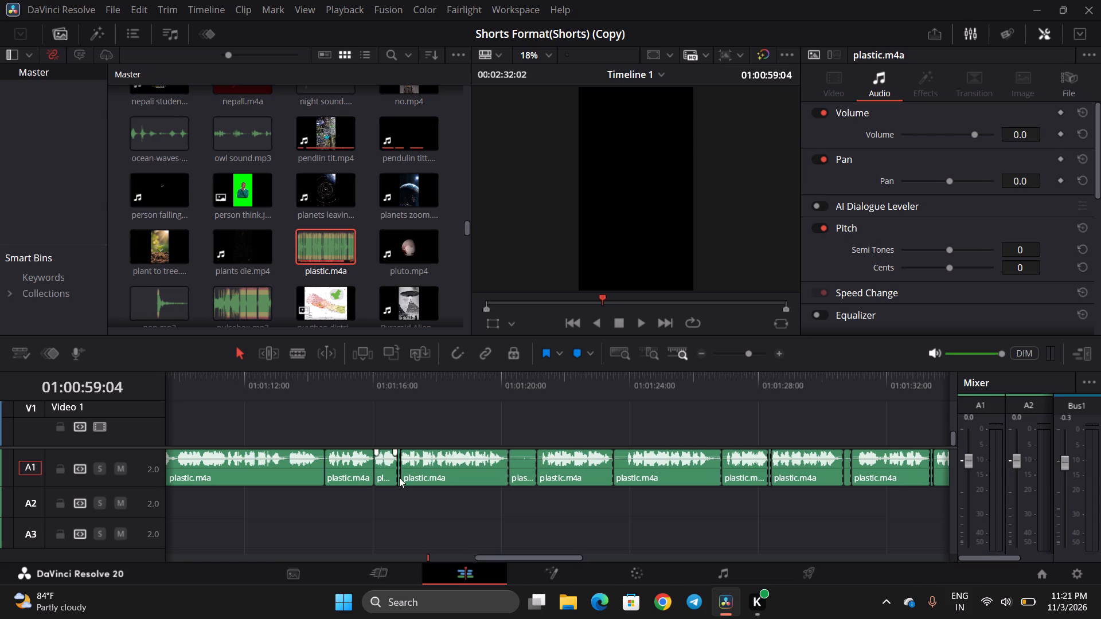
{"action": "left_click", "coordinate": [399, 479]}
{"action": "key", "text": "BackSpace"}
{"action": "left_click", "coordinate": [399, 479]}
{"action": "key", "text": "BackSpace"}
Delete the near-silent plastic.m4a piece from about 01:01:20 to 01:01:21 and close the gap.
{"action": "left_click", "coordinate": [520, 477]}
{"action": "key", "text": "BackSpace"}
{"action": "left_click", "coordinate": [520, 477]}
{"action": "key", "text": "BackSpace"}
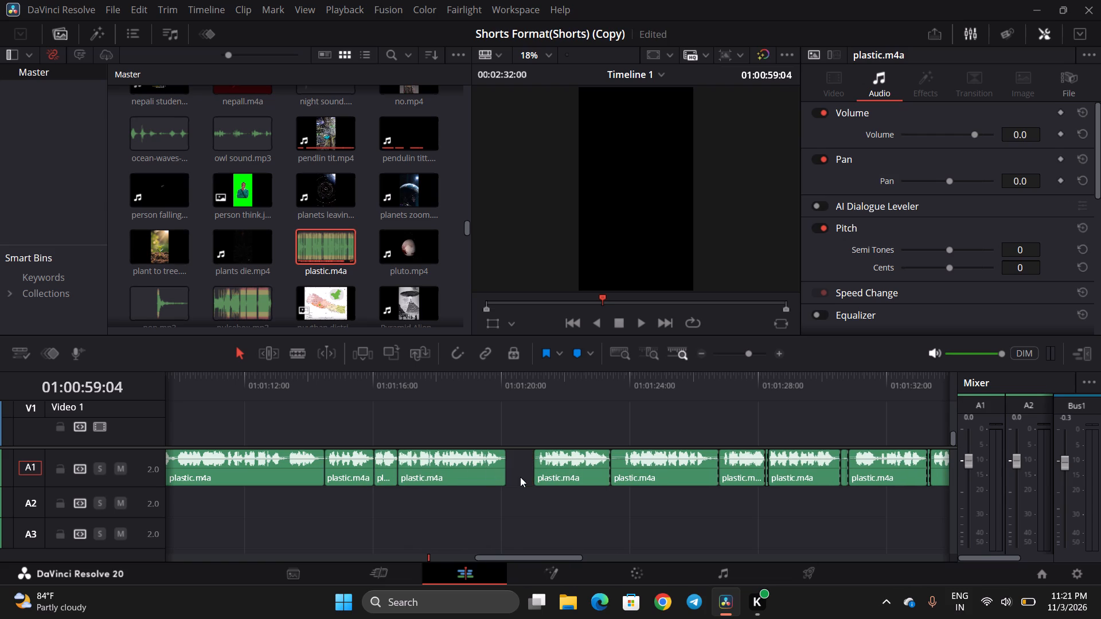
{"action": "left_click", "coordinate": [526, 469]}
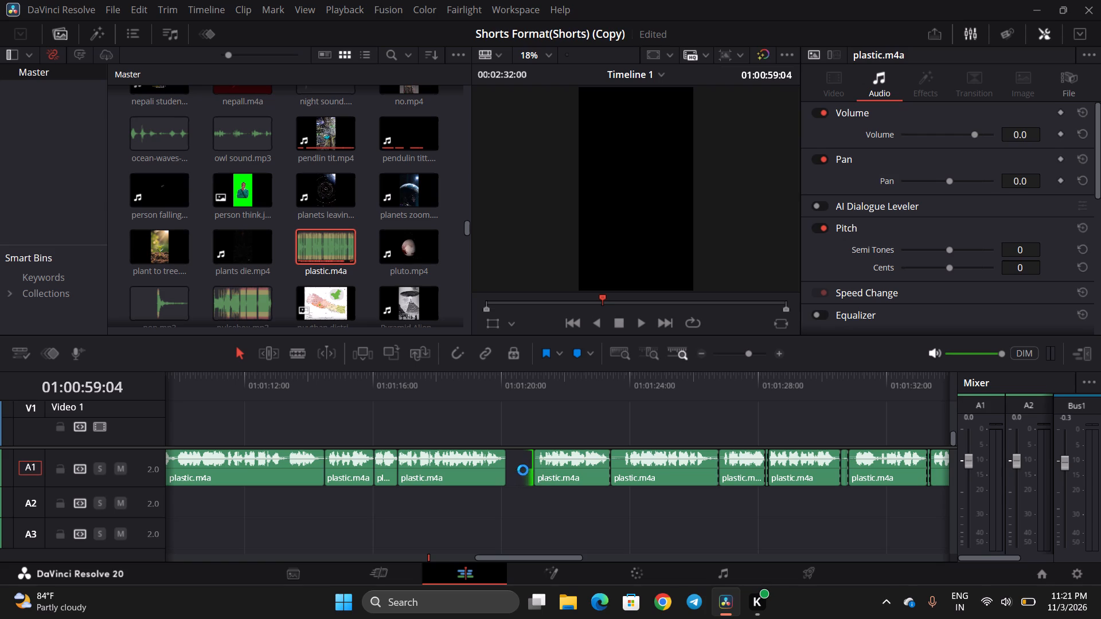
{"action": "left_click", "coordinate": [521, 473]}
{"action": "key", "text": "BackSpace"}
Delete the plastic.m4a take from about 01:01:22 to 01:01:26 and close the gap.
{"action": "left_click", "coordinate": [620, 472]}
{"action": "key", "text": "BackSpace"}
{"action": "left_click", "coordinate": [620, 472]}
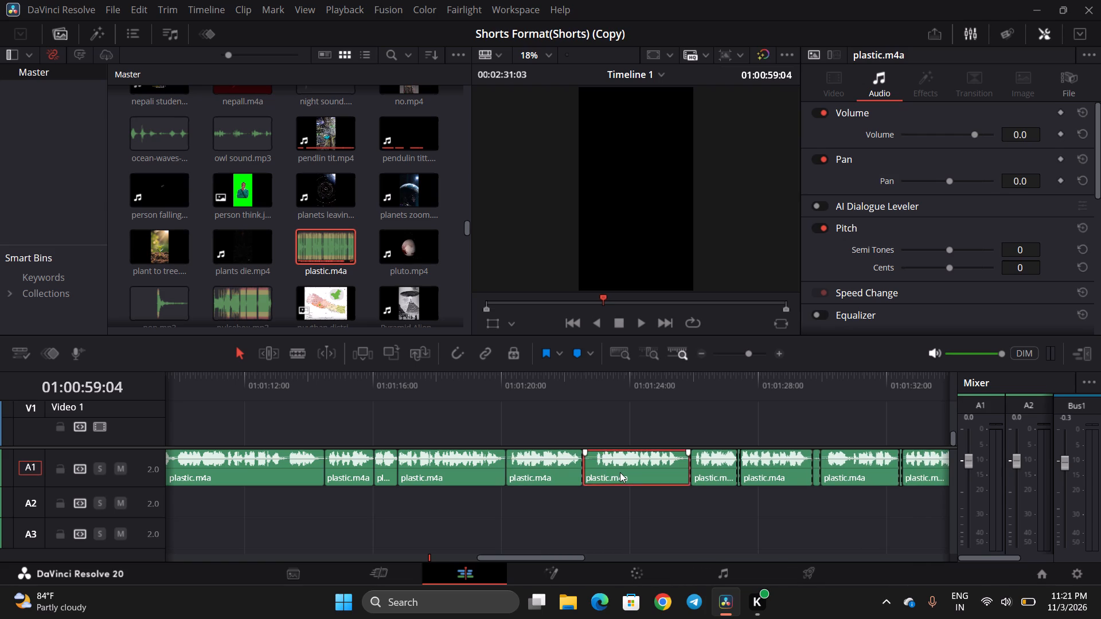
{"action": "key", "text": "BackSpace"}
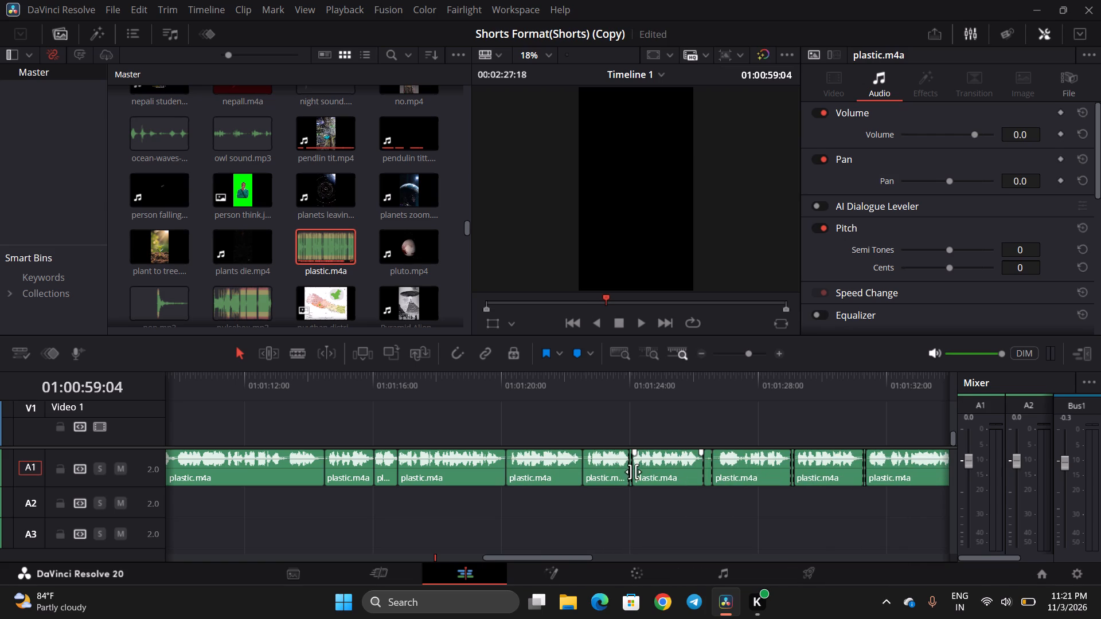
Delete the silent plastic.m4a pieces at about 01:01:24 and 01:01:26, closing the gap after each.
{"action": "left_click", "coordinate": [633, 472]}
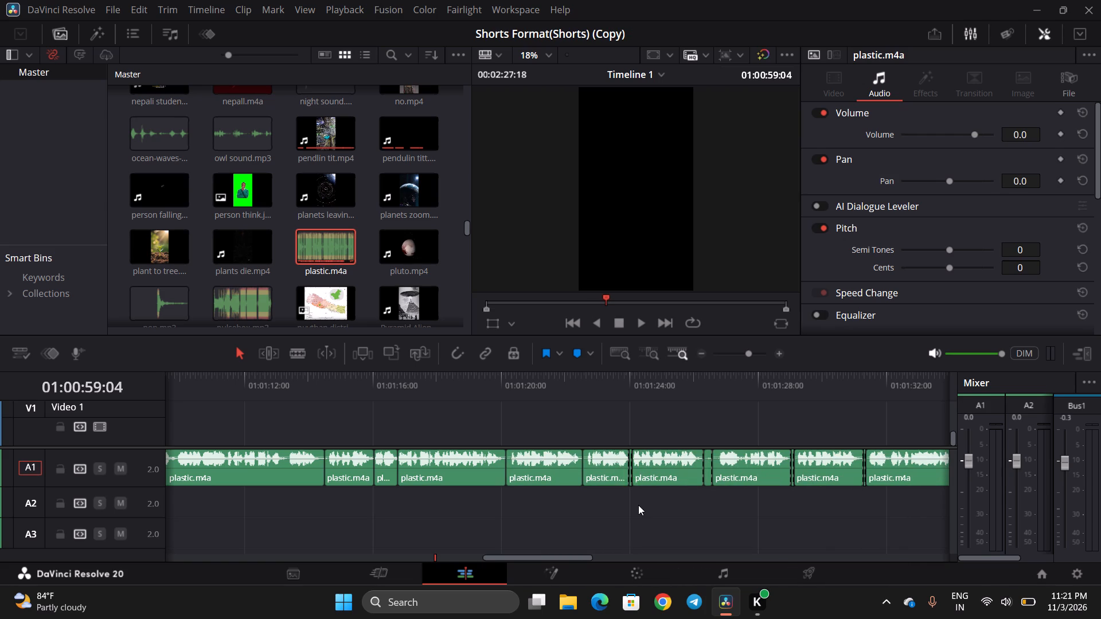
{"action": "left_click", "coordinate": [638, 505]}
{"action": "left_click", "coordinate": [630, 475]}
{"action": "key", "text": "BackSpace"}
{"action": "left_click", "coordinate": [630, 475]}
{"action": "key", "text": "BackSpace"}
{"action": "left_click", "coordinate": [705, 479]}
{"action": "key", "text": "BackSpace"}
{"action": "left_click", "coordinate": [705, 479]}
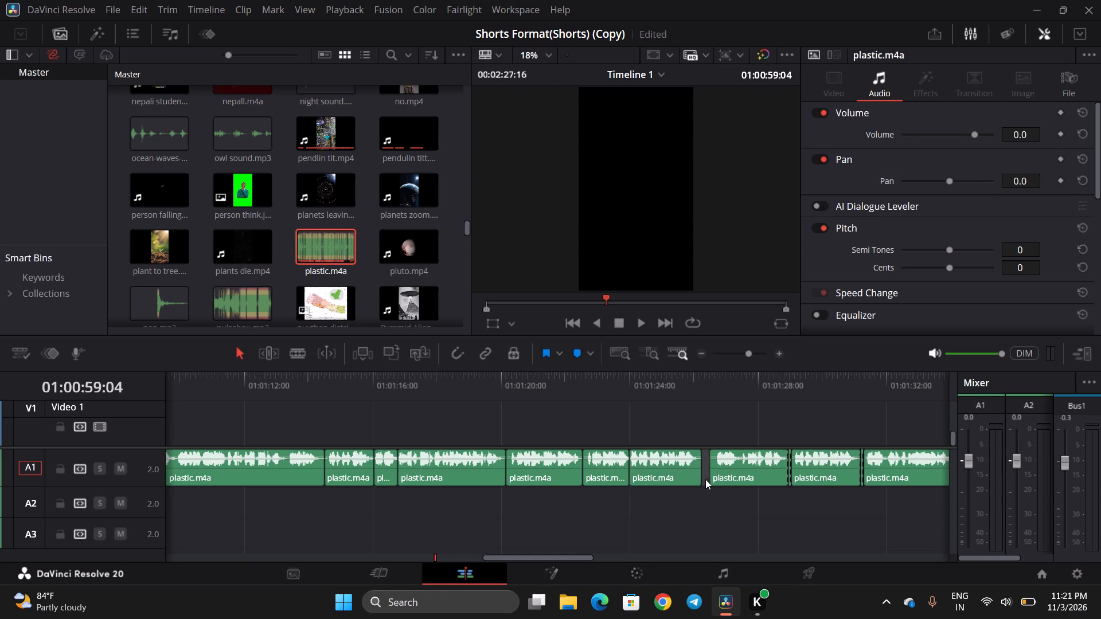
{"action": "key", "text": "BackSpace"}
Delete the slivers of plastic.m4a at about 01:01:28 and 01:01:31, closing the gap after each.
{"action": "left_click", "coordinate": [778, 470]}
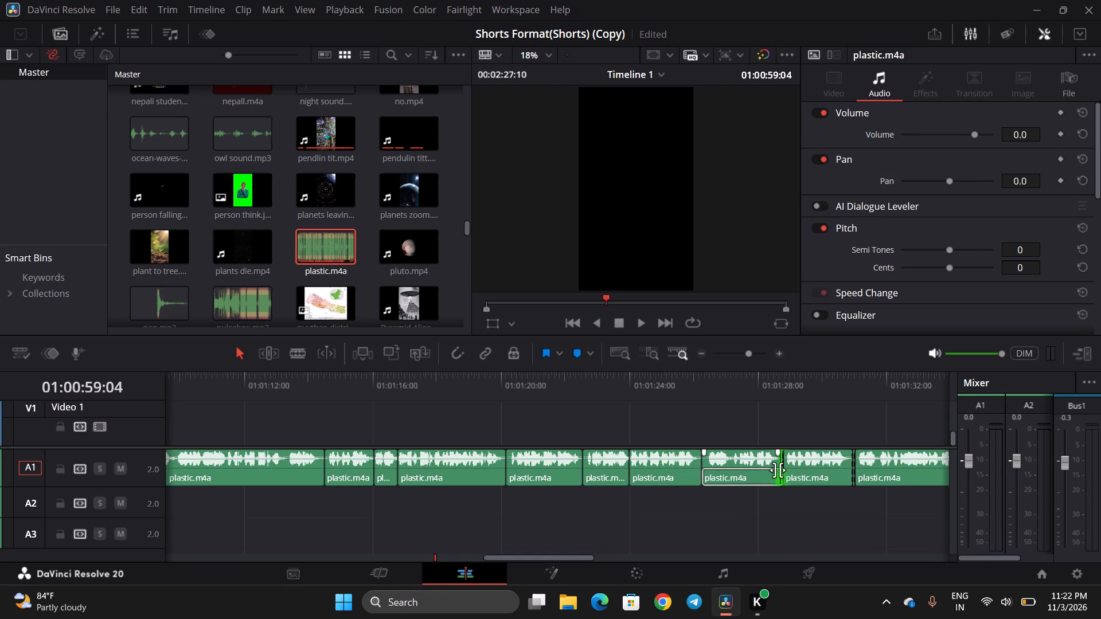
{"action": "left_click", "coordinate": [780, 509]}
{"action": "left_click", "coordinate": [784, 475]}
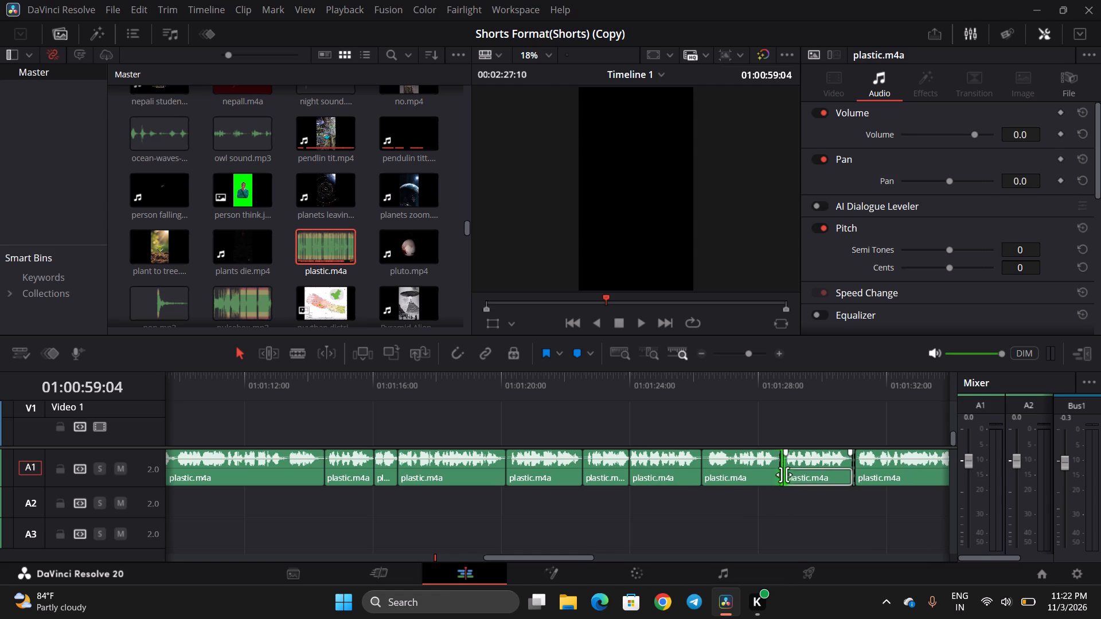
{"action": "left_click", "coordinate": [784, 508]}
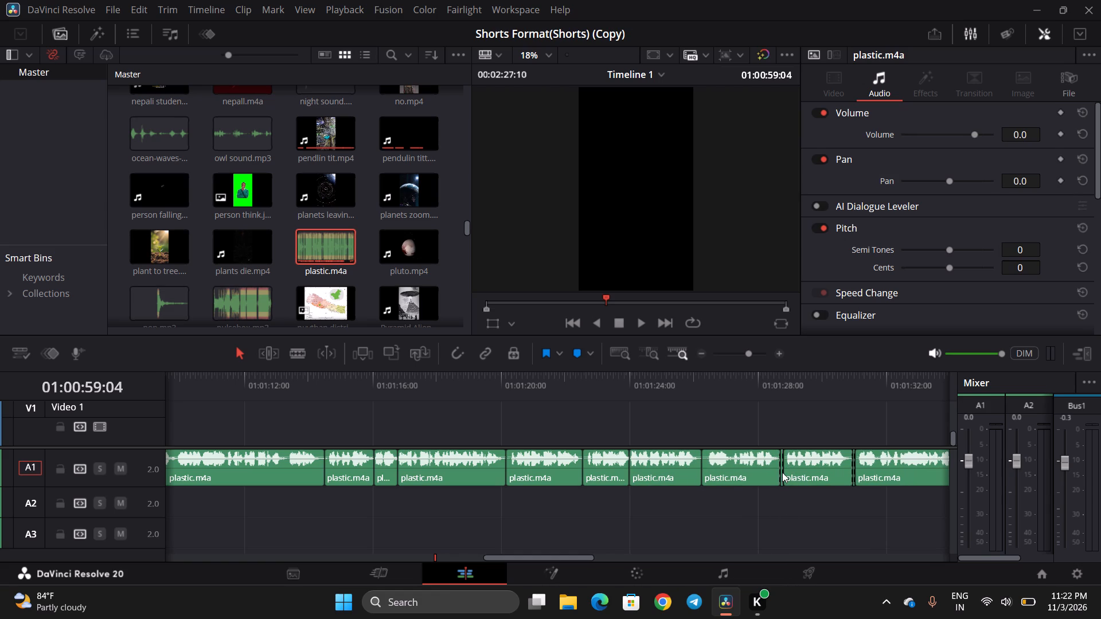
{"action": "left_click", "coordinate": [782, 472]}
{"action": "key", "text": "BackSpace"}
{"action": "left_click", "coordinate": [782, 472]}
{"action": "key", "text": "BackSpace"}
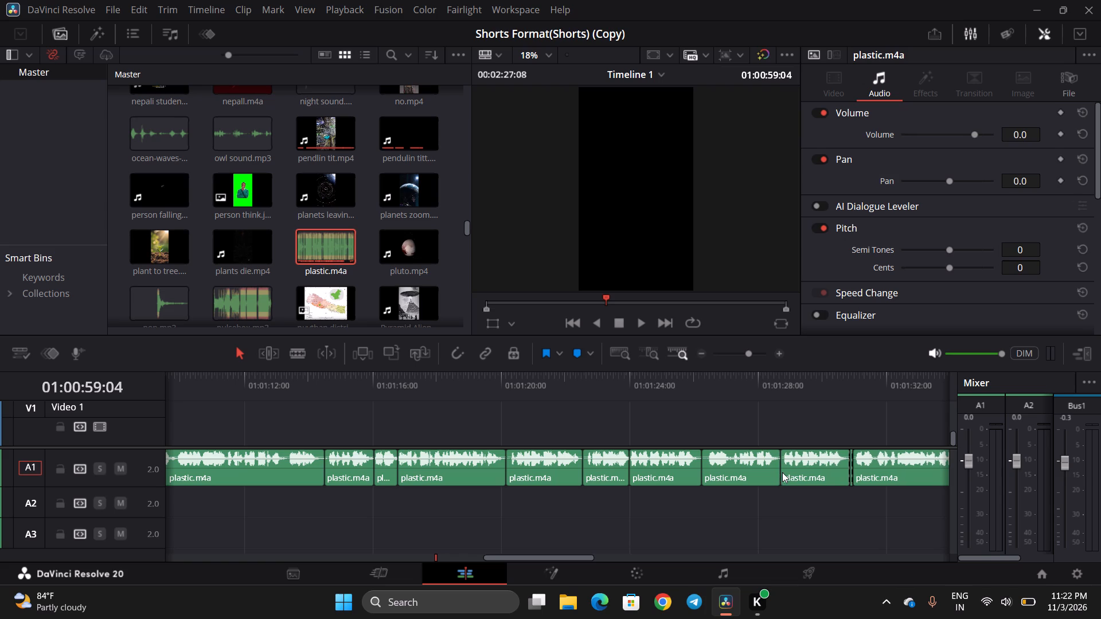
{"action": "left_click", "coordinate": [853, 468]}
{"action": "key", "text": "BackSpace"}
{"action": "left_click", "coordinate": [853, 468]}
{"action": "key", "text": "BackSpace"}
{"action": "scroll", "coordinate": [853, 468], "scroll_direction": "left", "scroll_amount": 1}
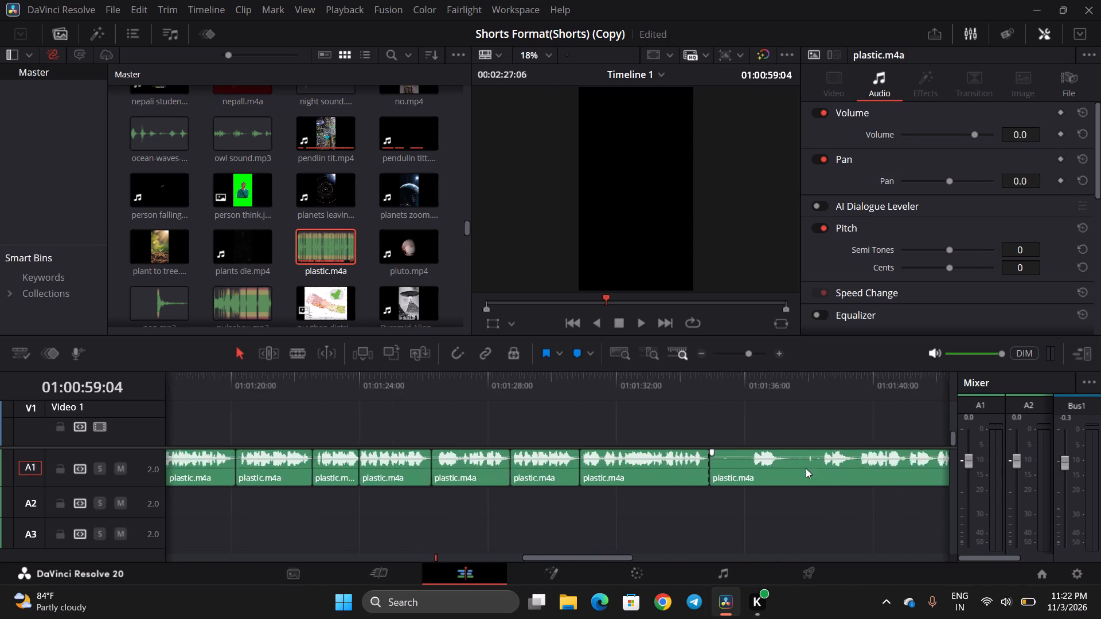
Delete the long plastic.m4a take from about 01:01:35 to 01:01:44 and close the gap.
{"action": "scroll", "coordinate": [806, 468], "scroll_direction": "left", "scroll_amount": 2}
{"action": "left_click", "coordinate": [603, 473]}
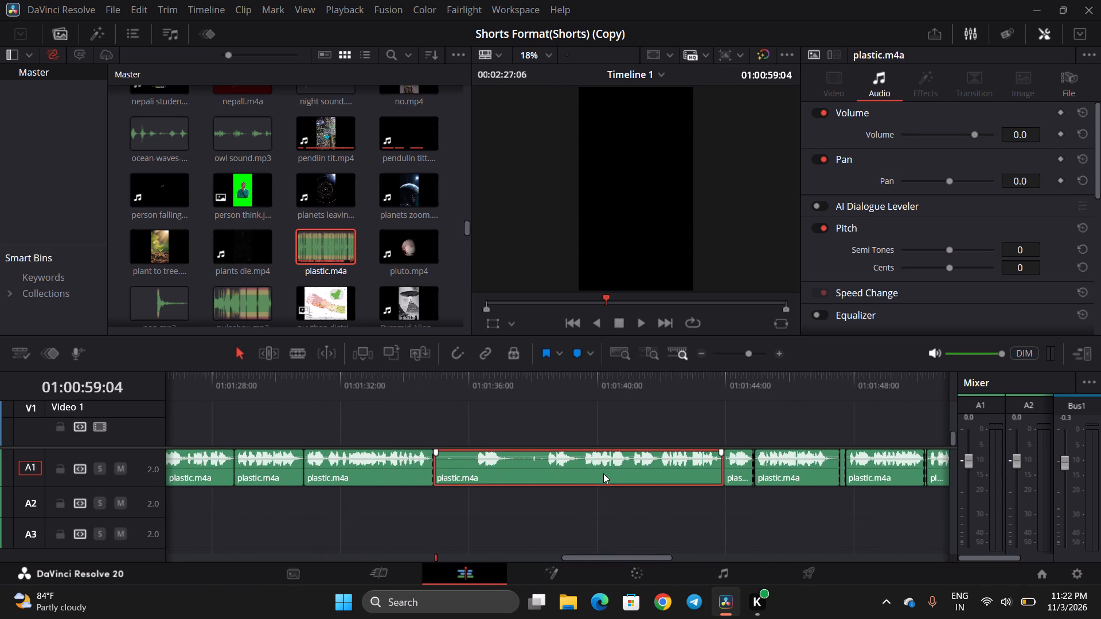
{"action": "key", "text": "BackSpace"}
{"action": "left_click", "coordinate": [603, 473]}
{"action": "key", "text": "BackSpace"}
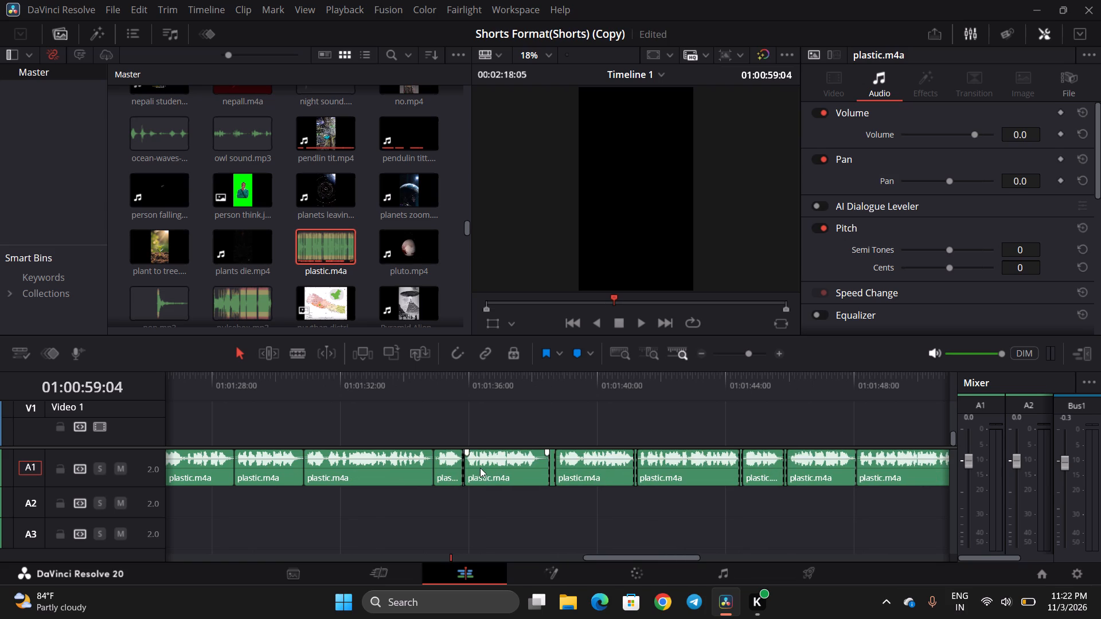
Delete the slivers of plastic.m4a at about 01:01:36 and 01:01:38, closing the gap after each.
{"action": "left_click", "coordinate": [463, 475]}
{"action": "left_click", "coordinate": [474, 499]}
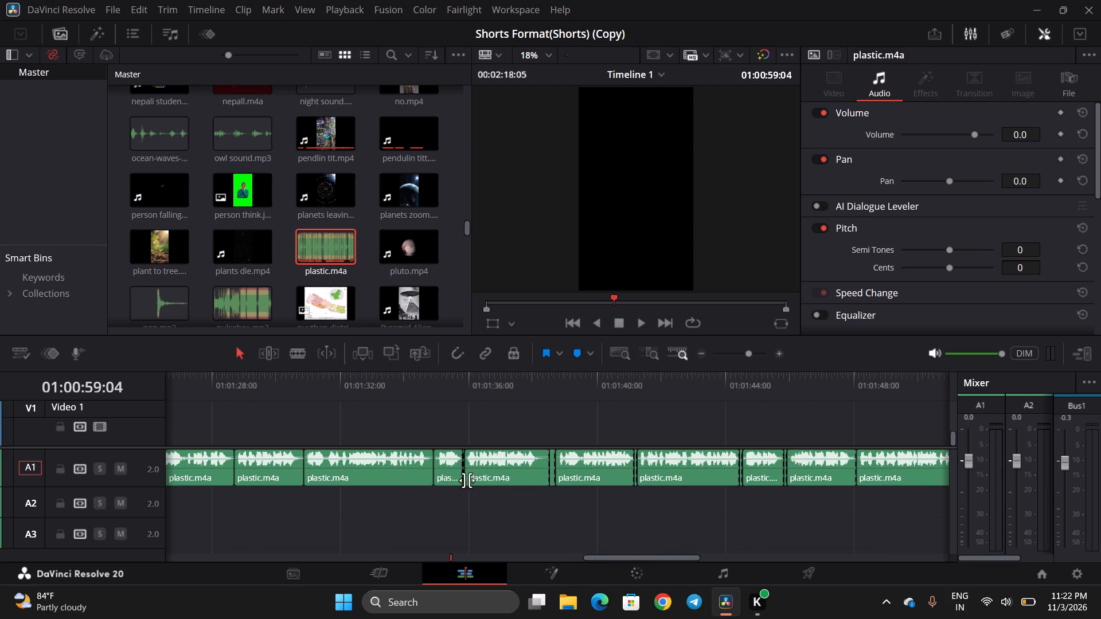
{"action": "left_click", "coordinate": [463, 476]}
{"action": "left_click", "coordinate": [471, 502]}
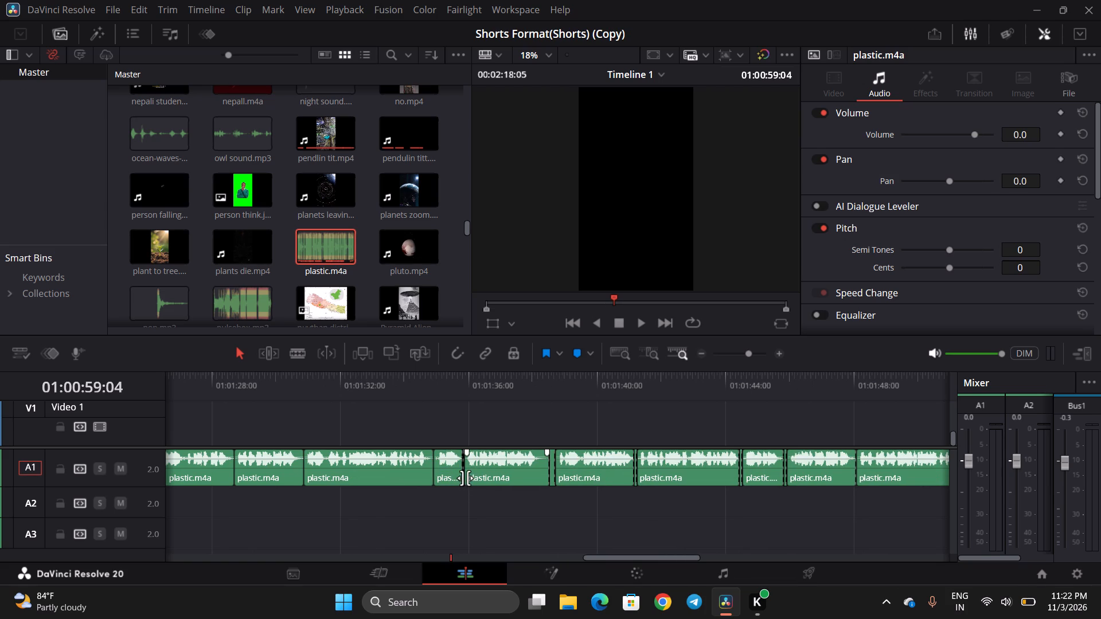
{"action": "left_click", "coordinate": [465, 478]}
{"action": "left_click", "coordinate": [467, 496]}
{"action": "left_click", "coordinate": [463, 477]}
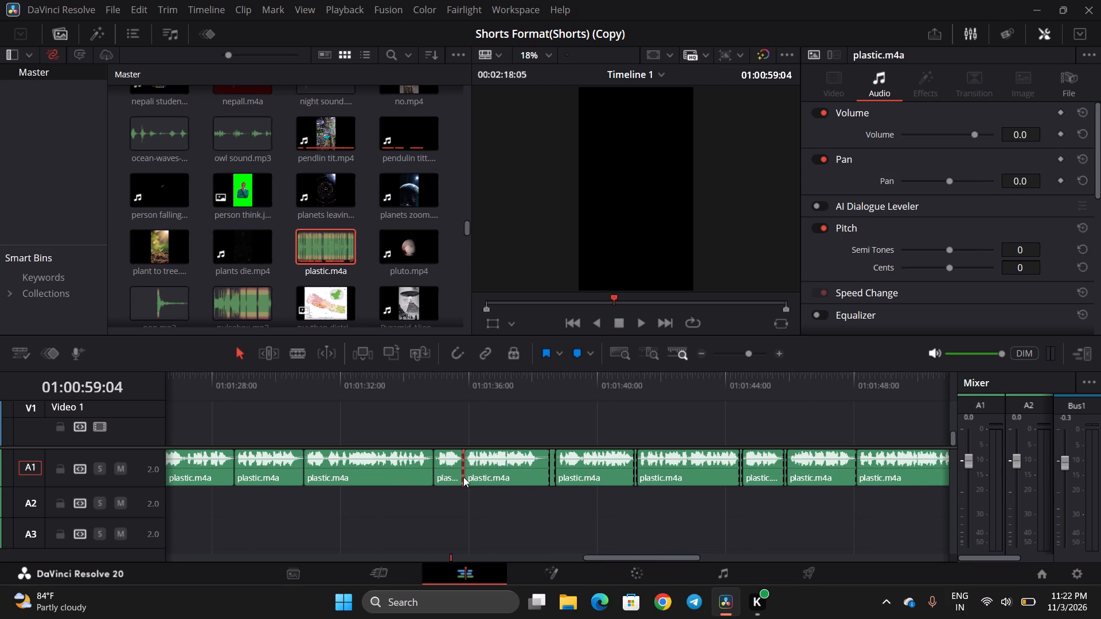
{"action": "key", "text": "BackSpace"}
{"action": "left_click", "coordinate": [463, 477]}
{"action": "key", "text": "BackSpace"}
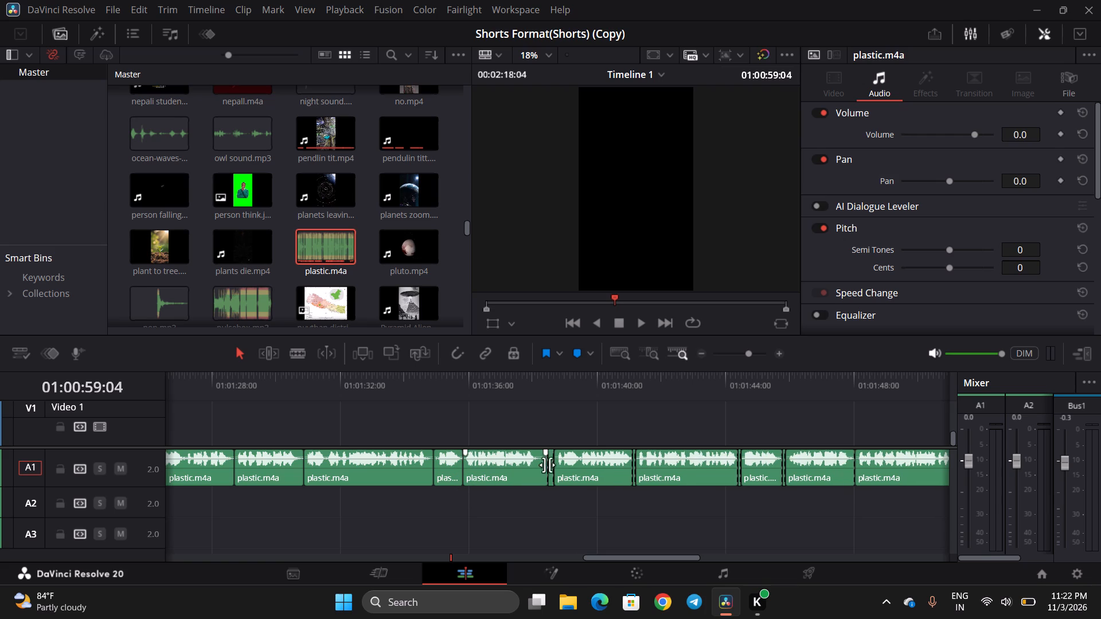
{"action": "left_click", "coordinate": [550, 467]}
{"action": "key", "text": "BackSpace"}
{"action": "left_click", "coordinate": [550, 467]}
{"action": "key", "text": "BackSpace"}
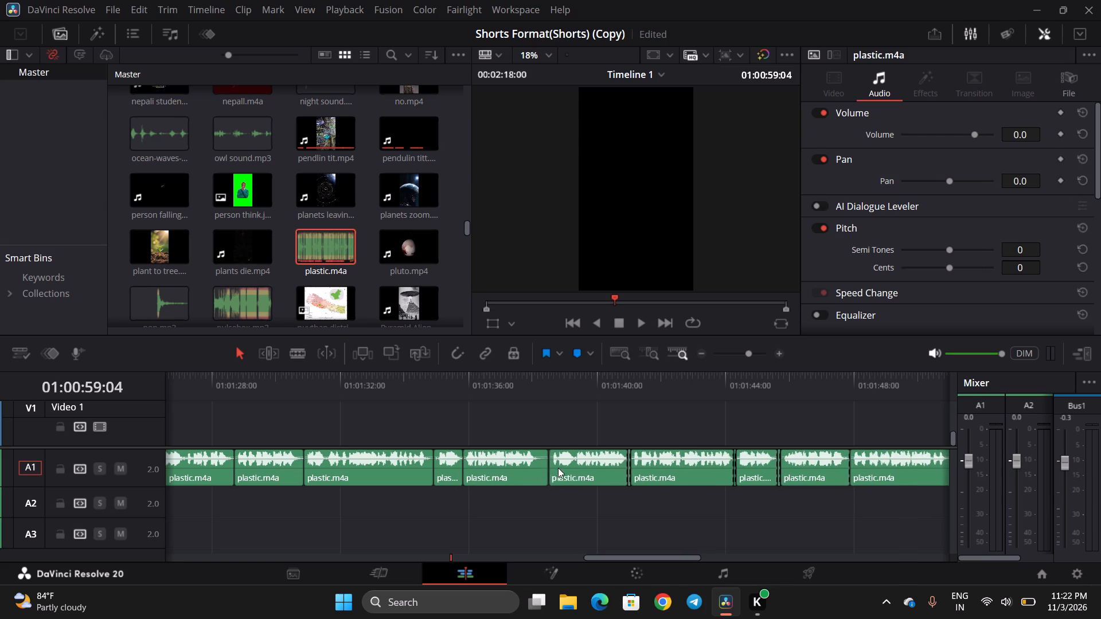
Delete the slivers of plastic.m4a at about 01:01:41 and 01:01:44, closing the gap after each.
{"action": "left_click", "coordinate": [628, 476]}
{"action": "key", "text": "BackSpace"}
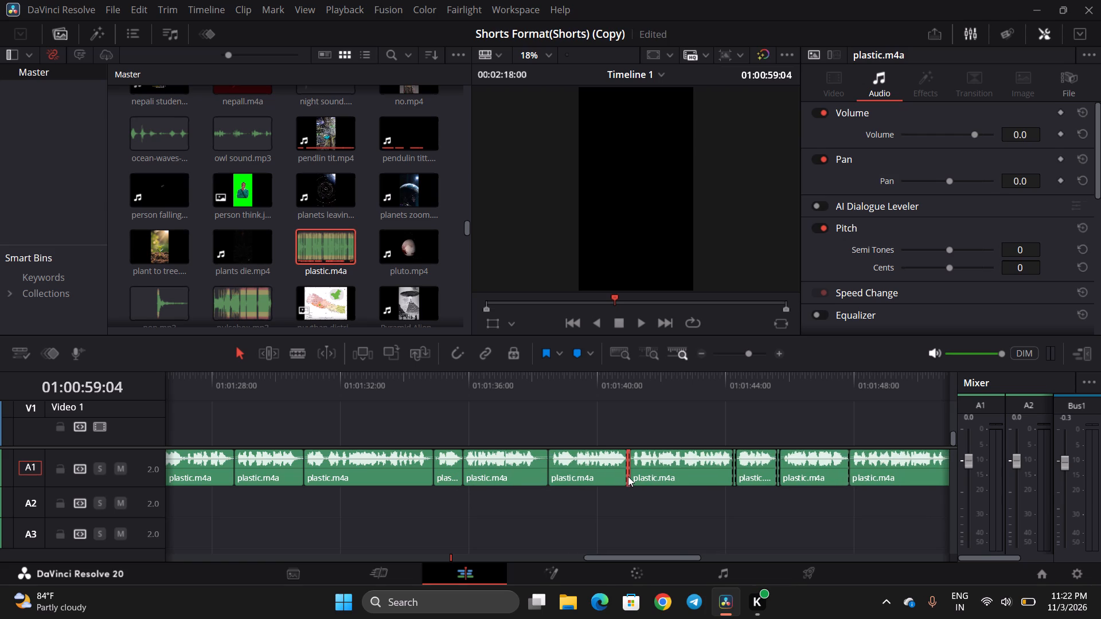
{"action": "left_click", "coordinate": [628, 476]}
{"action": "key", "text": "BackSpace"}
{"action": "left_click", "coordinate": [732, 471]}
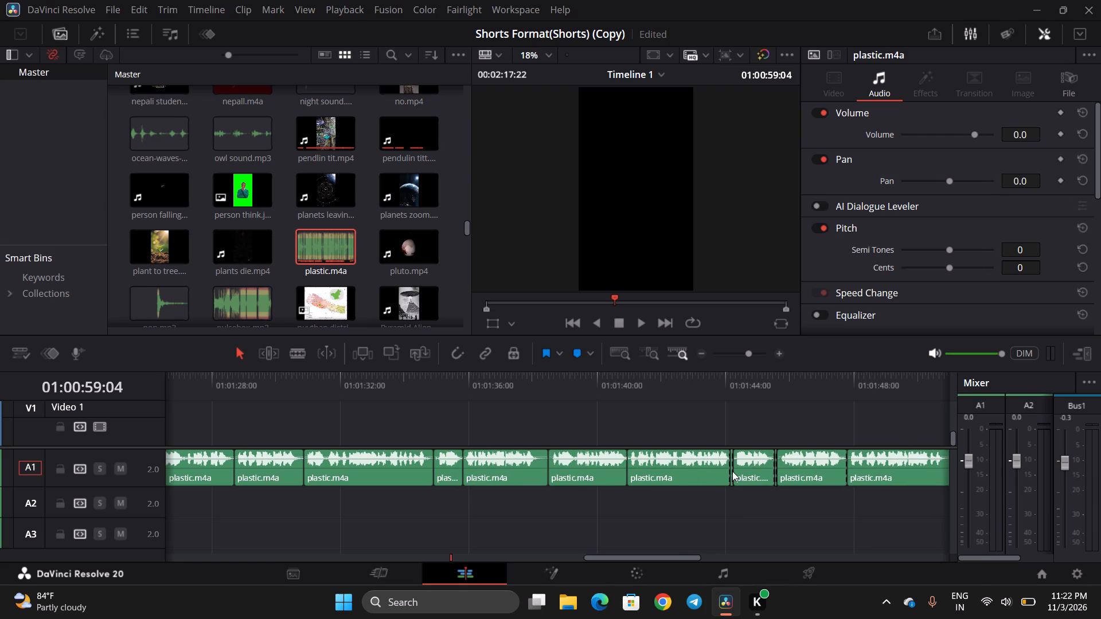
{"action": "key", "text": "BackSpace"}
{"action": "left_click", "coordinate": [732, 471]}
{"action": "key", "text": "BackSpace"}
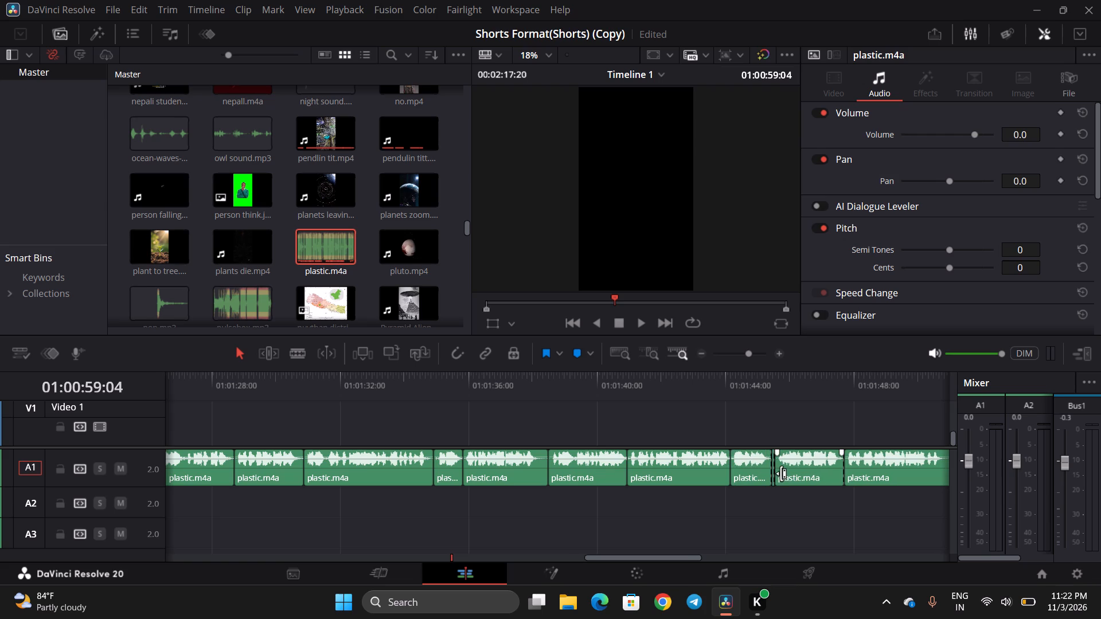
Delete the sliver of plastic.m4a at about 01:01:45 and close the gap.
{"action": "left_click", "coordinate": [775, 473]}
{"action": "left_click", "coordinate": [780, 500]}
{"action": "left_click", "coordinate": [773, 480]}
{"action": "key", "text": "BackSpace"}
{"action": "left_click", "coordinate": [772, 479]}
{"action": "key", "text": "BackSpace"}
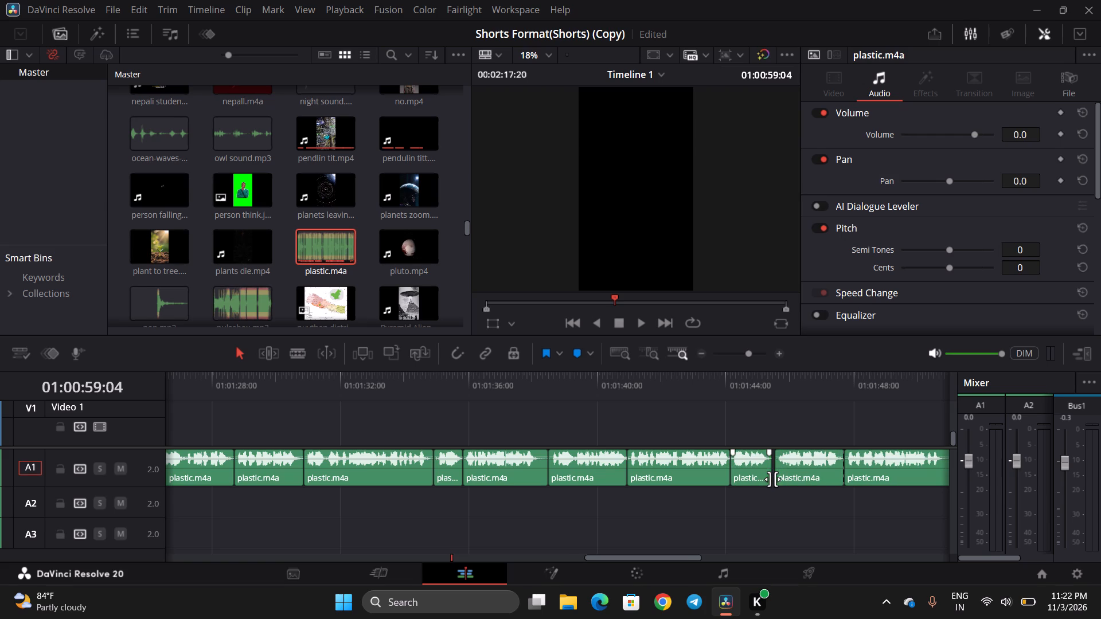
{"action": "left_click", "coordinate": [772, 478]}
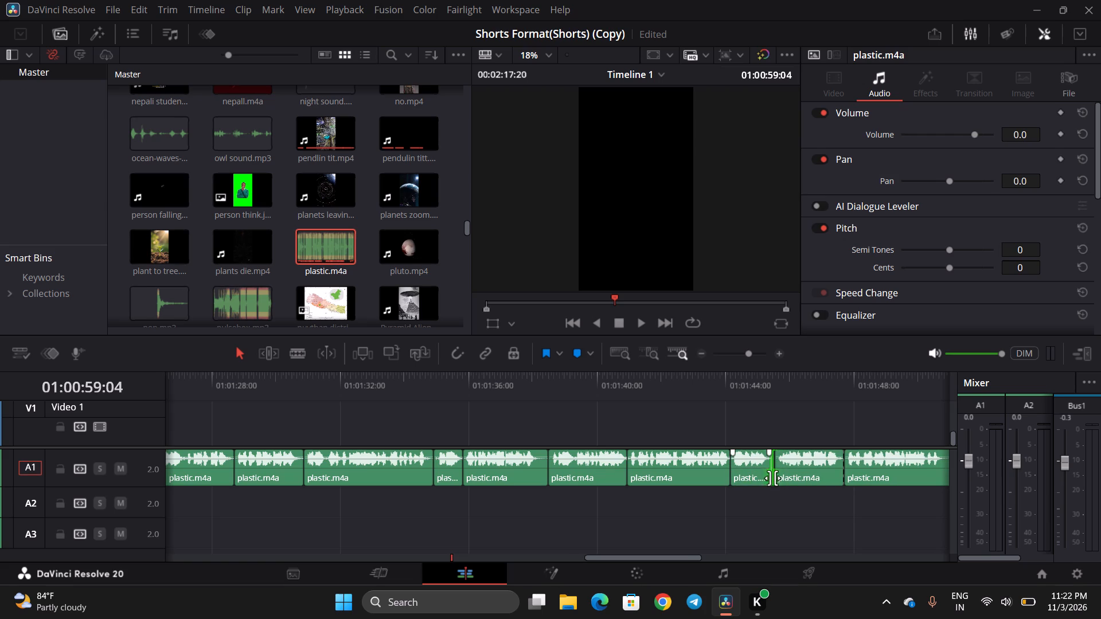
{"action": "left_click", "coordinate": [779, 502]}
{"action": "left_click", "coordinate": [774, 481]}
{"action": "key", "text": "BackSpace"}
{"action": "key", "text": "BackSpace"}
{"action": "key", "text": "BackSpace"}
{"action": "key", "text": "BackSpace"}
{"action": "key", "text": "BackSpace"}
Delete the long plastic.m4a take from about 01:01:48 to 01:01:57 and close the gap.
{"action": "scroll", "coordinate": [774, 512], "scroll_direction": "left", "scroll_amount": 2}
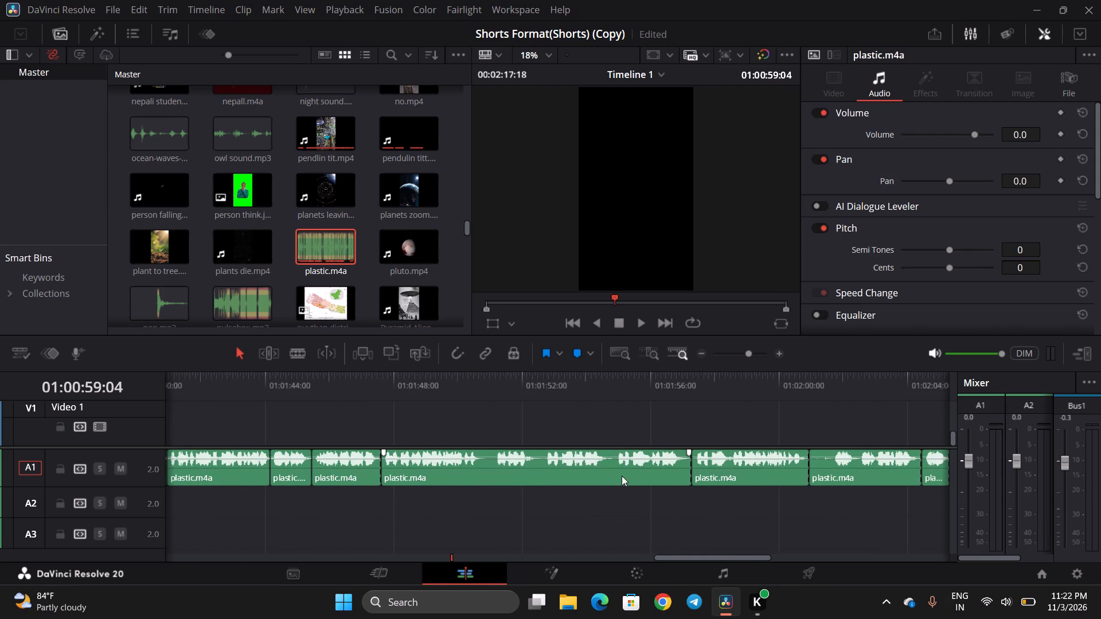
{"action": "left_click", "coordinate": [612, 469]}
{"action": "key", "text": "BackSpace"}
{"action": "left_click", "coordinate": [612, 469]}
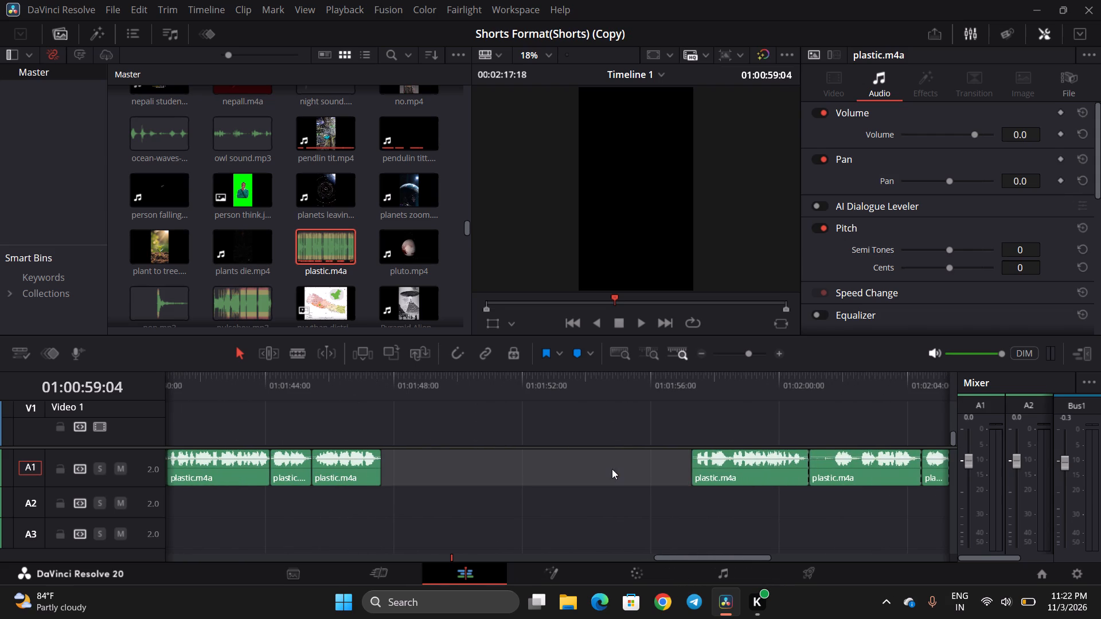
{"action": "key", "text": "BackSpace"}
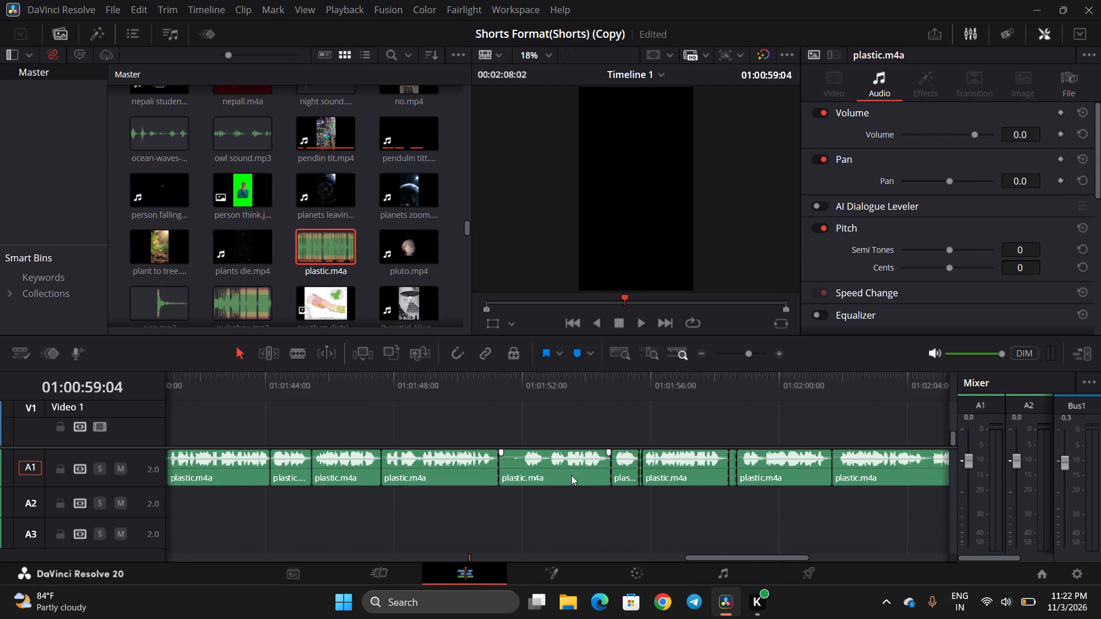
Delete the plastic.m4a take from about 01:01:51 to 01:01:55 and close the gap.
{"action": "left_click", "coordinate": [571, 475]}
{"action": "key", "text": "BackSpace"}
{"action": "left_click", "coordinate": [571, 475]}
{"action": "key", "text": "BackSpace"}
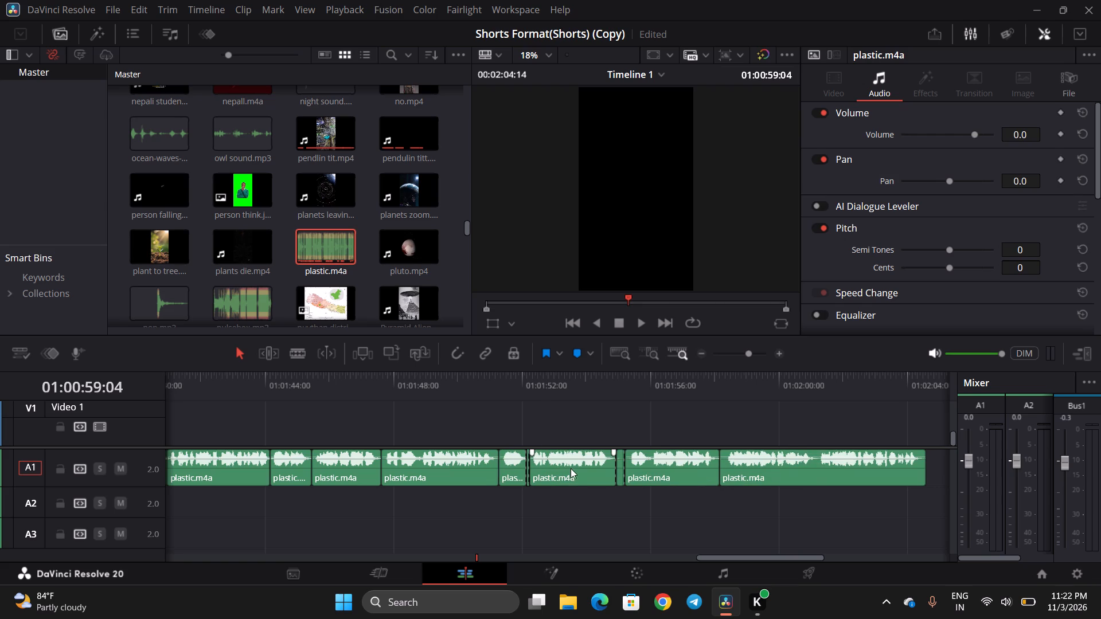
Delete the silent plastic.m4a piece at about 01:01:55 and the sliver at about 01:01:52, closing the gap after each.
{"action": "left_click", "coordinate": [624, 465]}
{"action": "key", "text": "BackSpace"}
{"action": "left_click", "coordinate": [624, 465]}
{"action": "key", "text": "BackSpace"}
{"action": "left_click", "coordinate": [528, 478]}
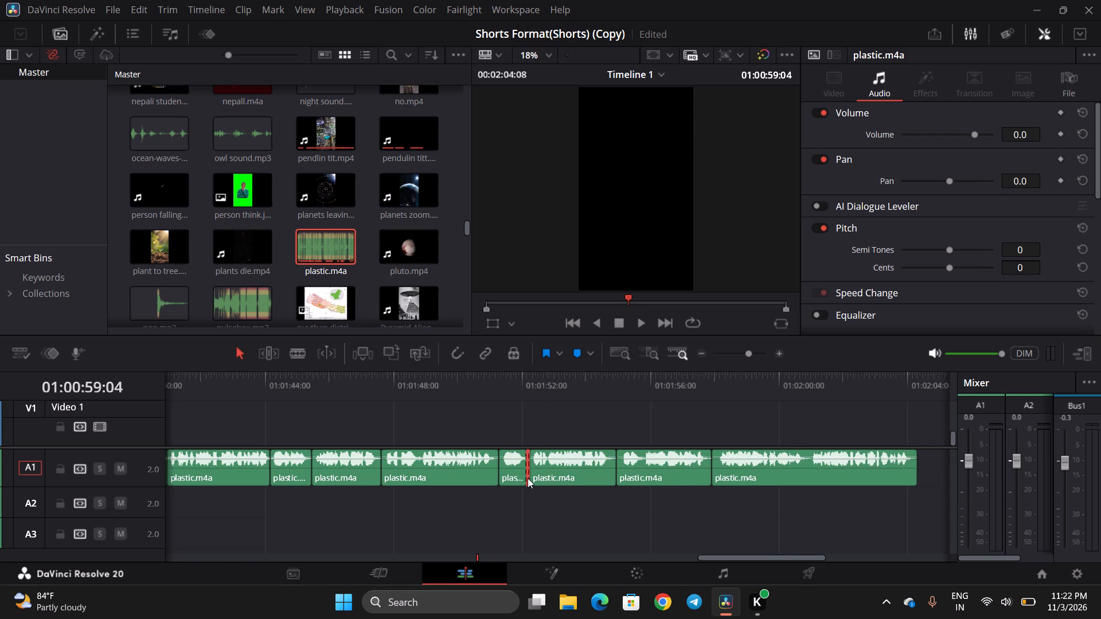
{"action": "key", "text": "BackSpace"}
{"action": "left_click", "coordinate": [528, 478]}
{"action": "key", "text": "BackSpace"}
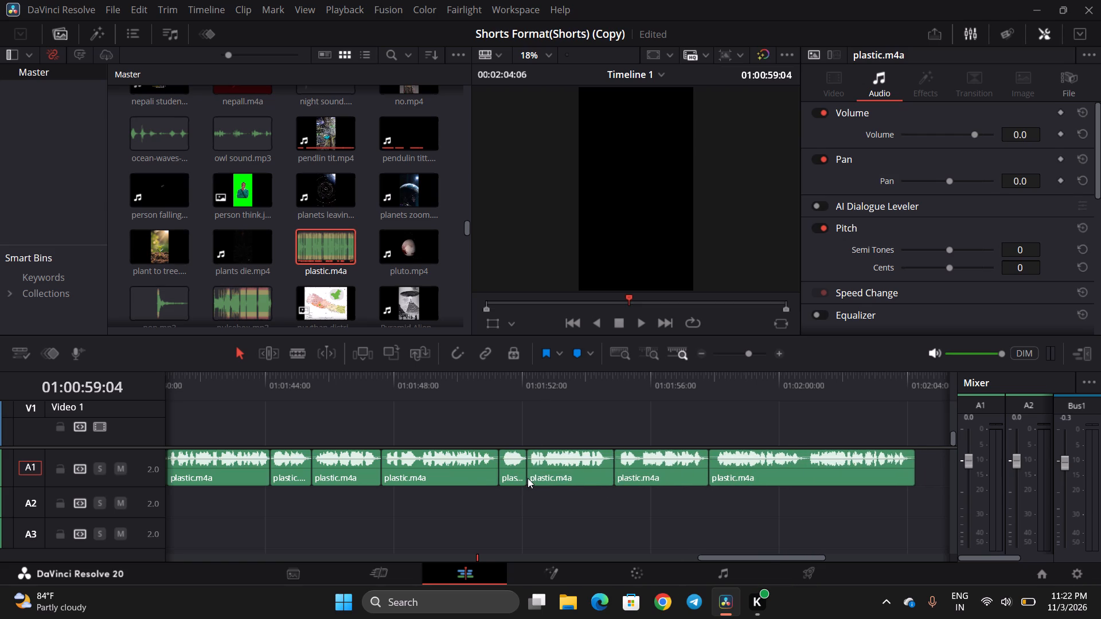
Play back the trimmed narration from just before the first plastic.m4a clip to about 01:01:07, listening for leftover pauses.
{"action": "scroll", "coordinate": [528, 478], "scroll_direction": "right", "scroll_amount": 5}
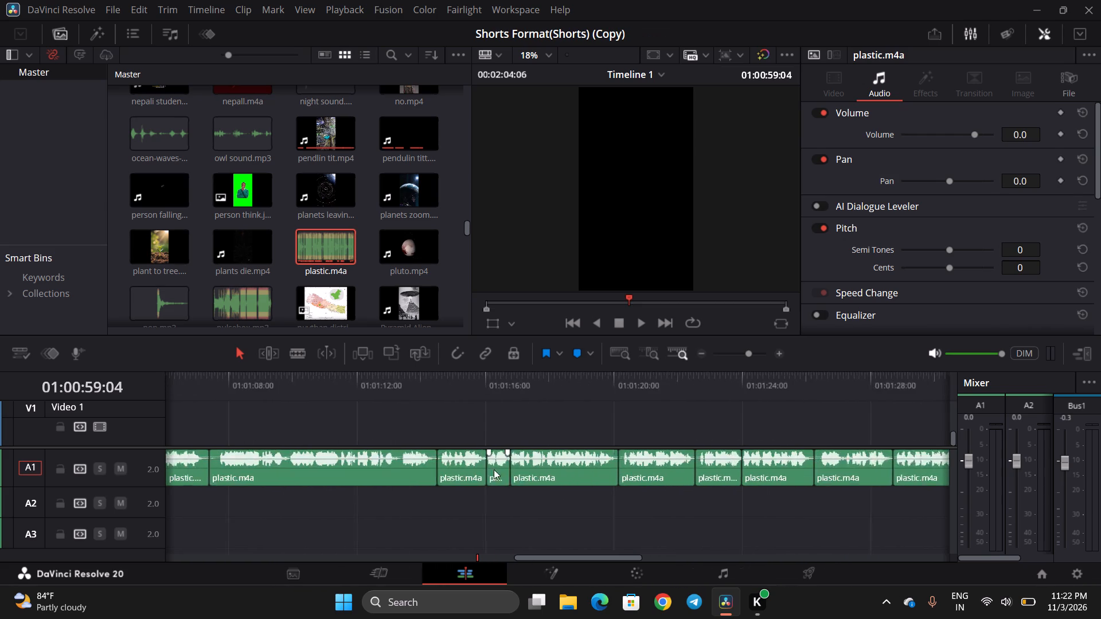
{"action": "scroll", "coordinate": [494, 469], "scroll_direction": "right", "scroll_amount": 2}
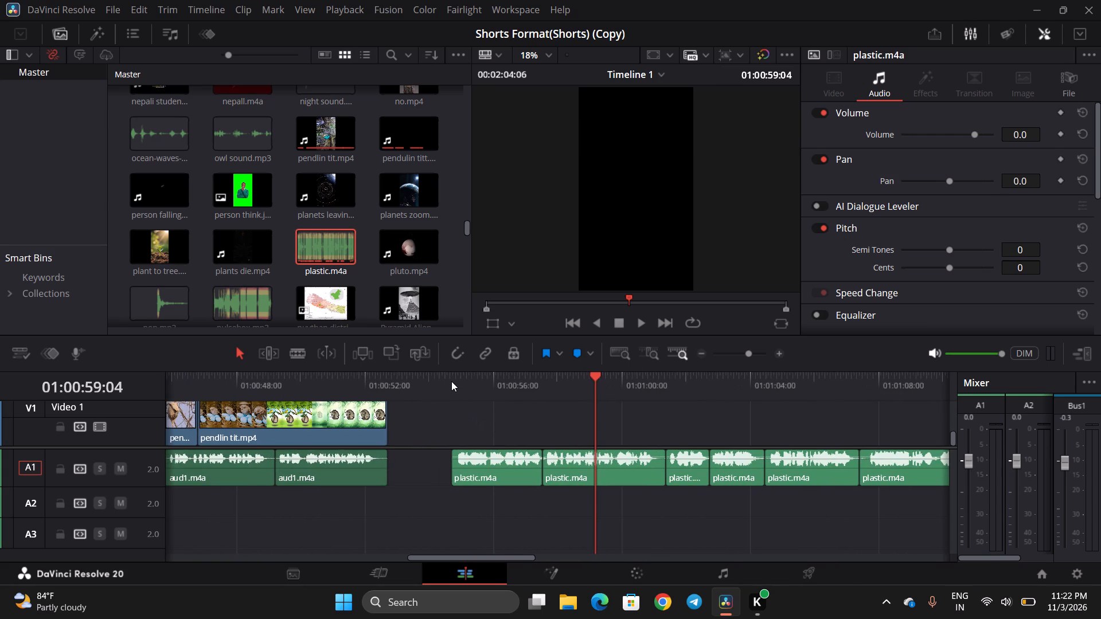
{"action": "left_click", "coordinate": [447, 379]}
{"action": "key", "text": "space"}
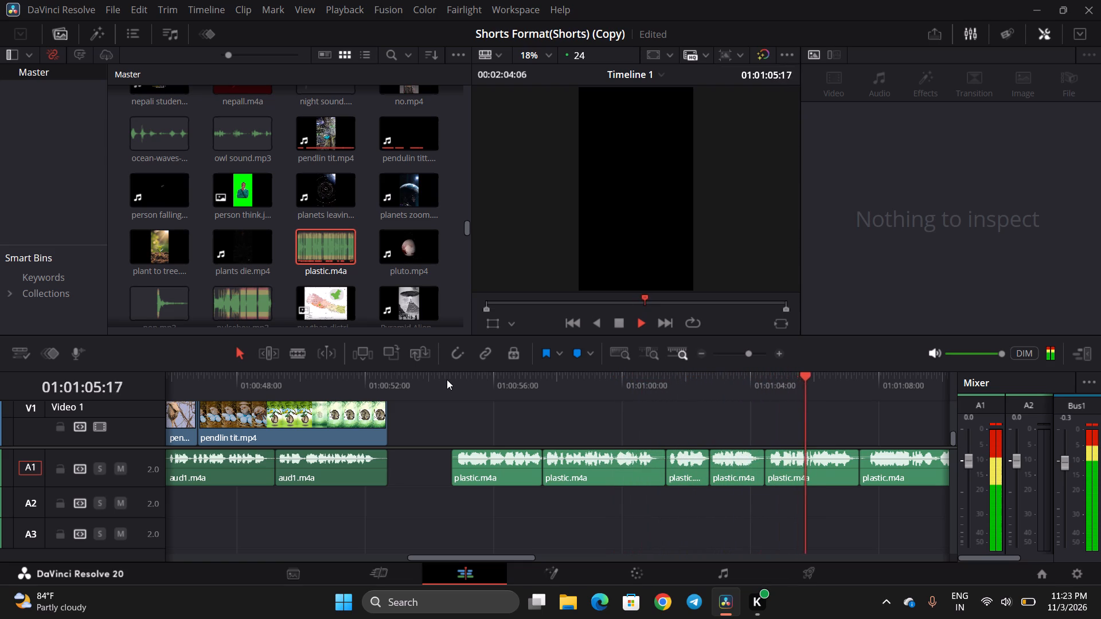
{"action": "key", "text": "space"}
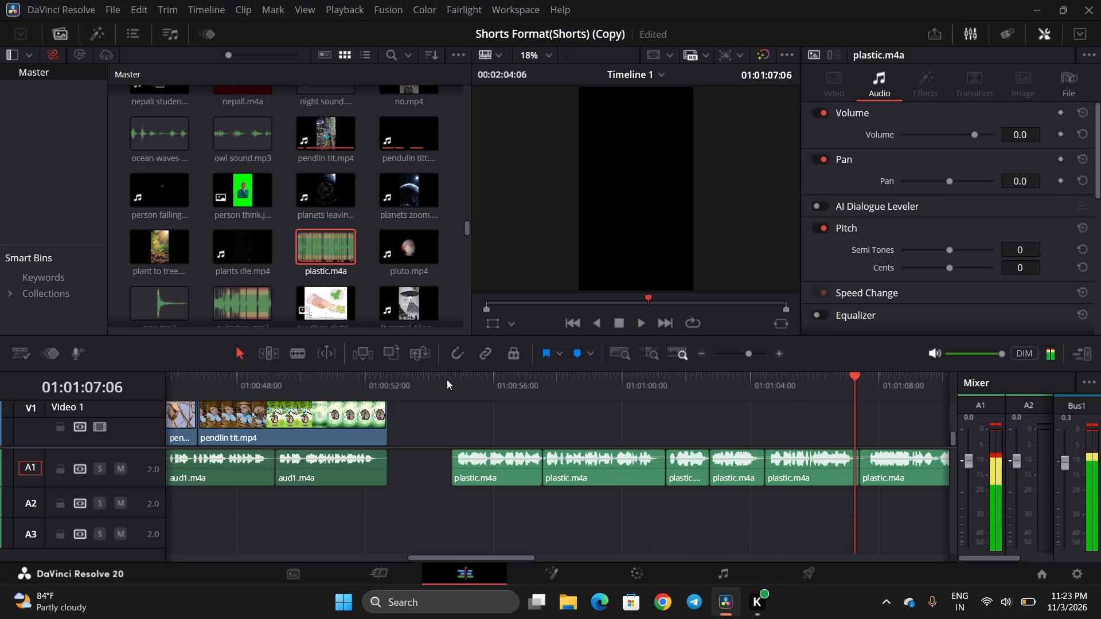
Split the plastic.m4a clip at about 01:01:04 just before its end, delete the short tail and close the gap.
{"action": "left_click", "coordinate": [297, 358]}
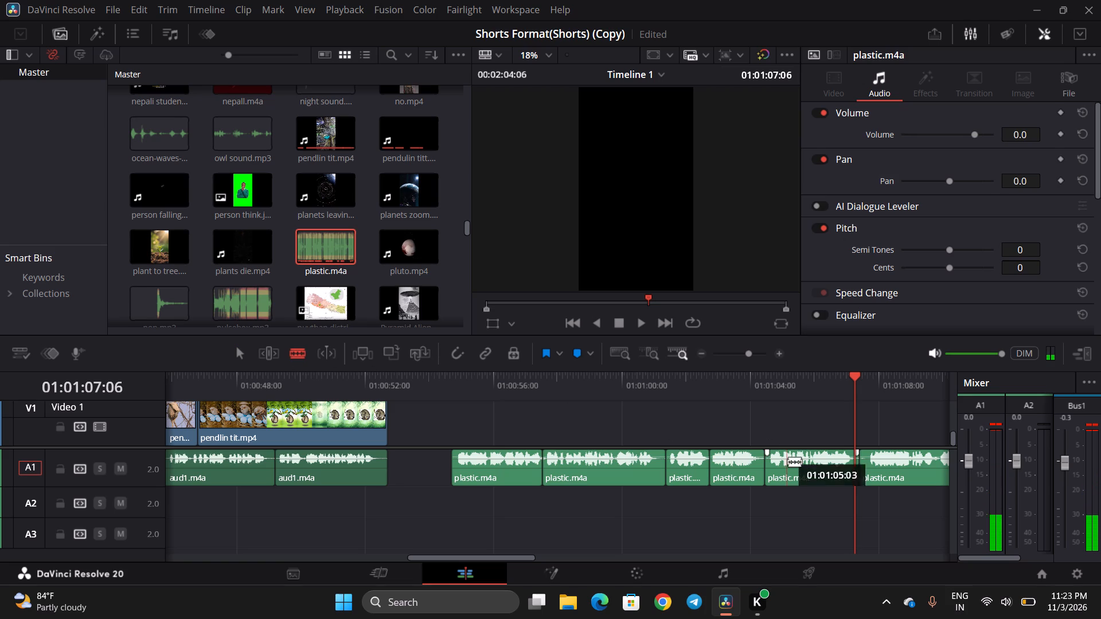
{"action": "left_click", "coordinate": [760, 475]}
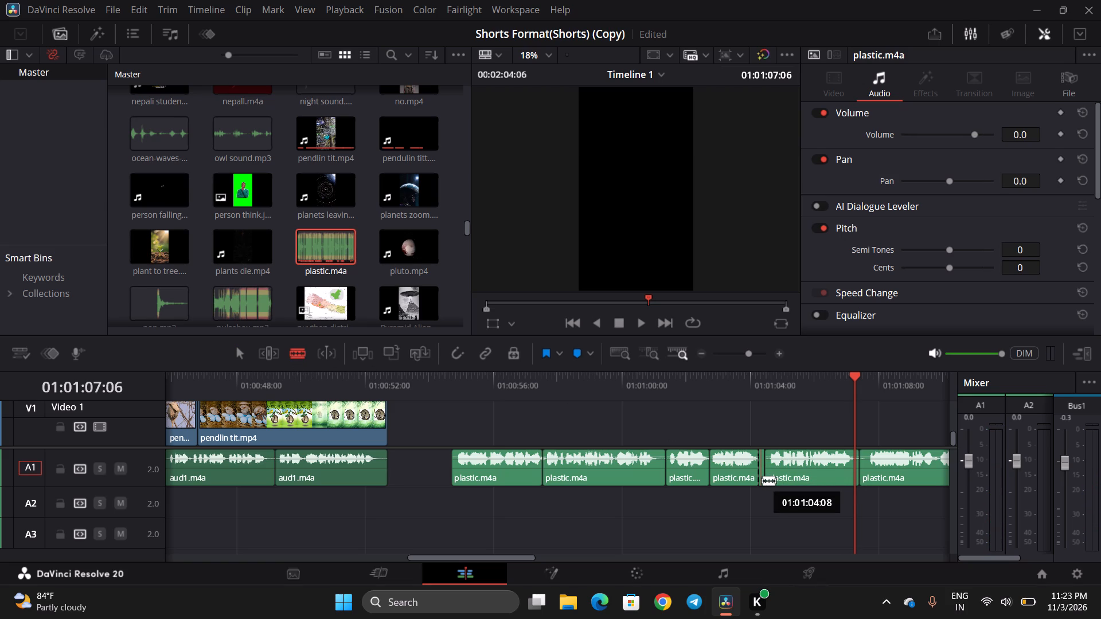
{"action": "left_click", "coordinate": [232, 344]}
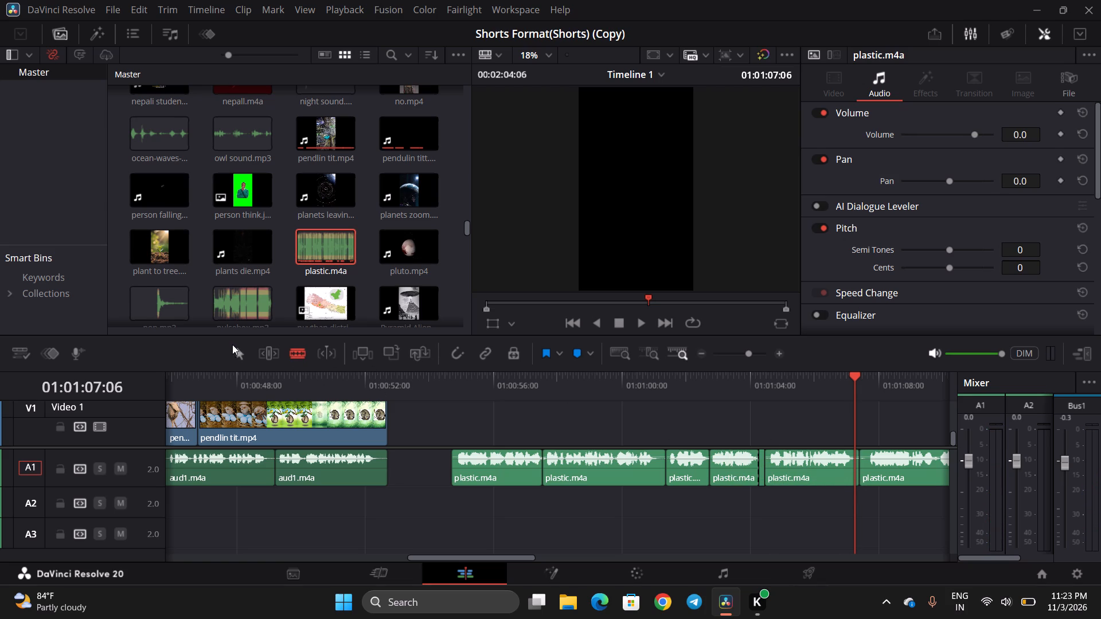
{"action": "left_click", "coordinate": [764, 463]}
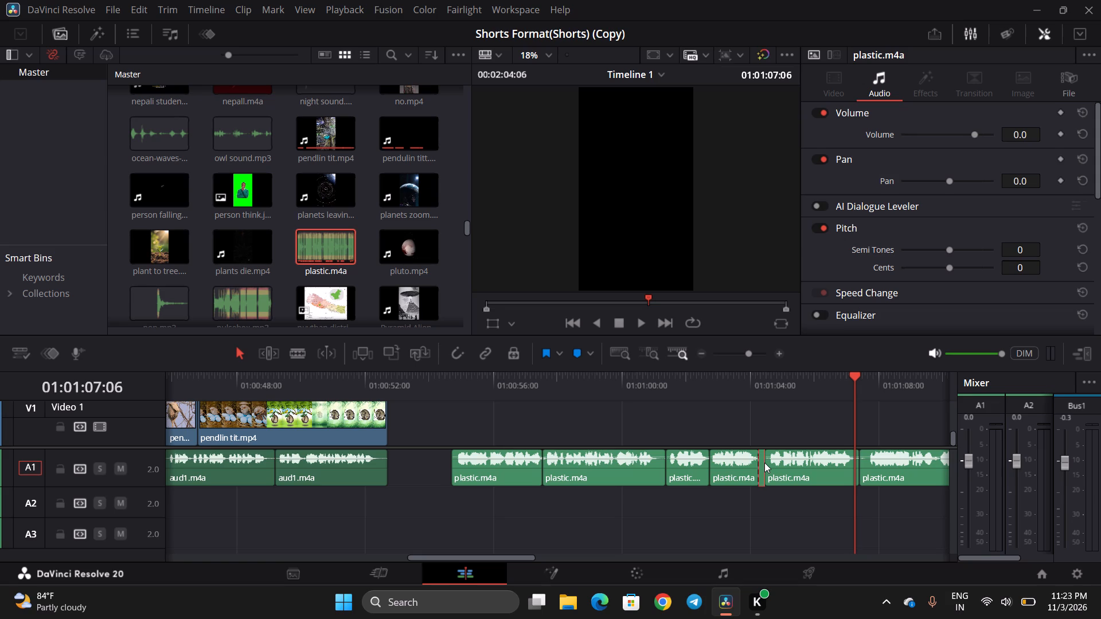
{"action": "key", "text": "BackSpace"}
{"action": "left_click", "coordinate": [764, 463]}
{"action": "key", "text": "BackSpace"}
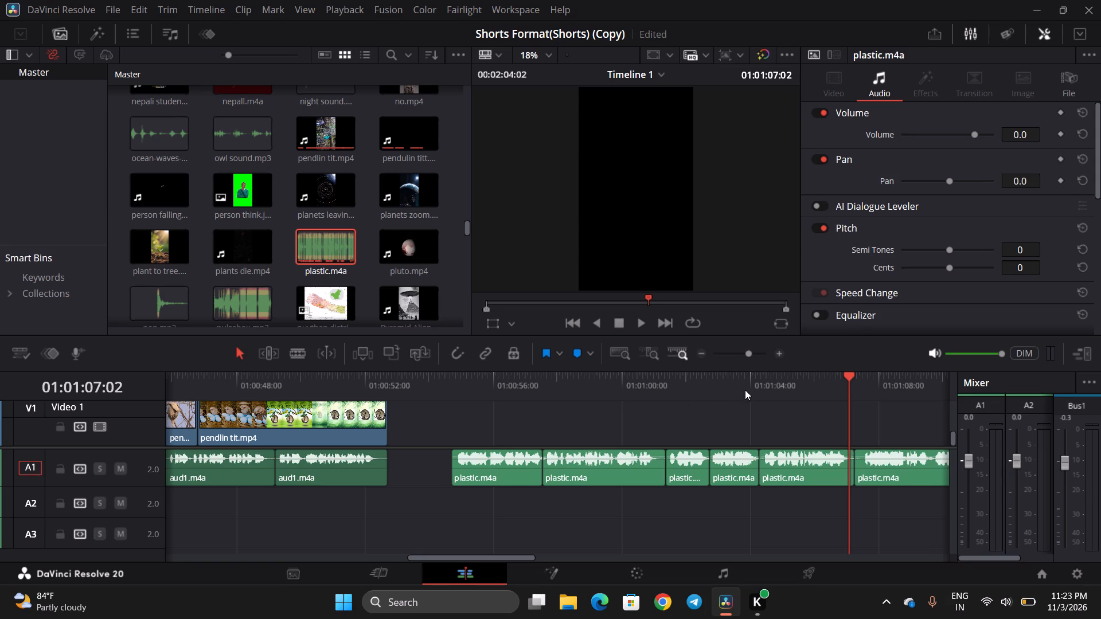
Play back the narration from about 01:01:04 to check the tightened join.
{"action": "left_click", "coordinate": [743, 388]}
{"action": "key", "text": "space"}
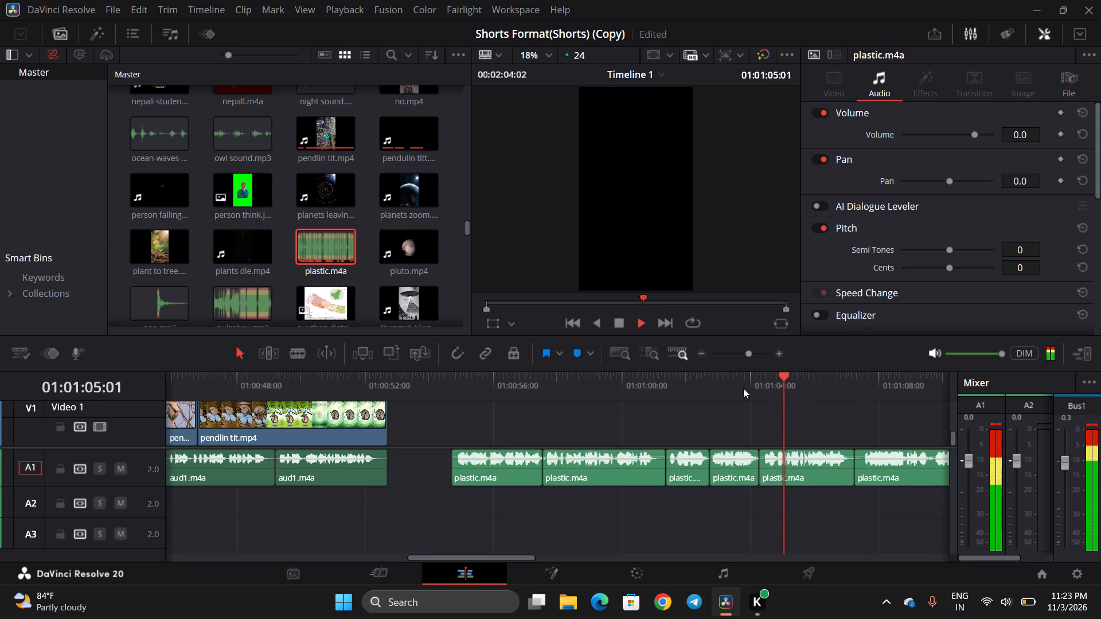
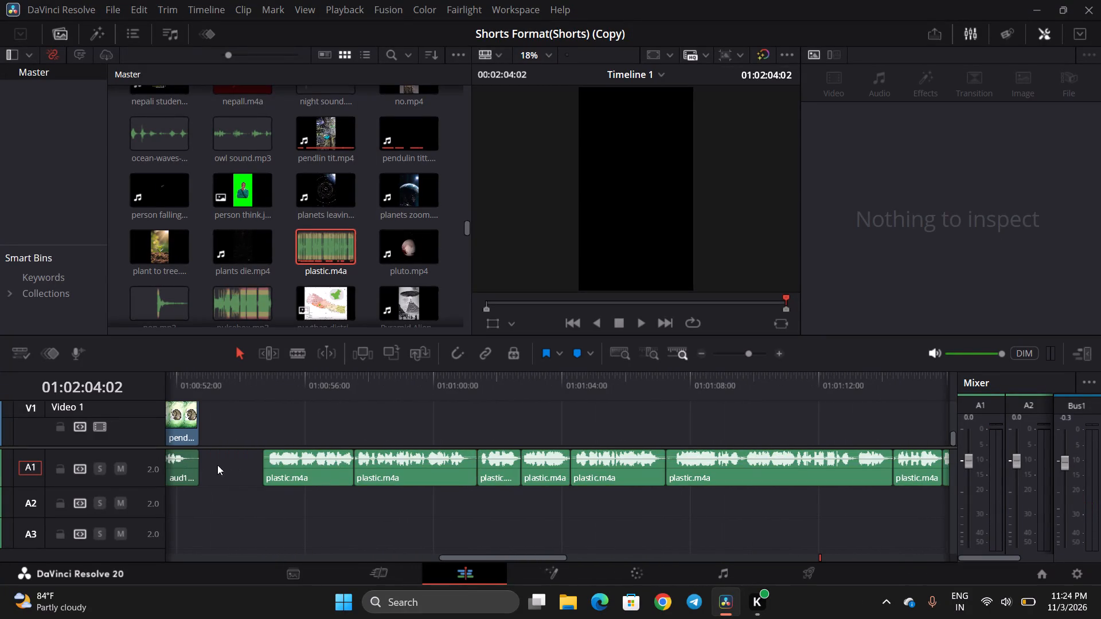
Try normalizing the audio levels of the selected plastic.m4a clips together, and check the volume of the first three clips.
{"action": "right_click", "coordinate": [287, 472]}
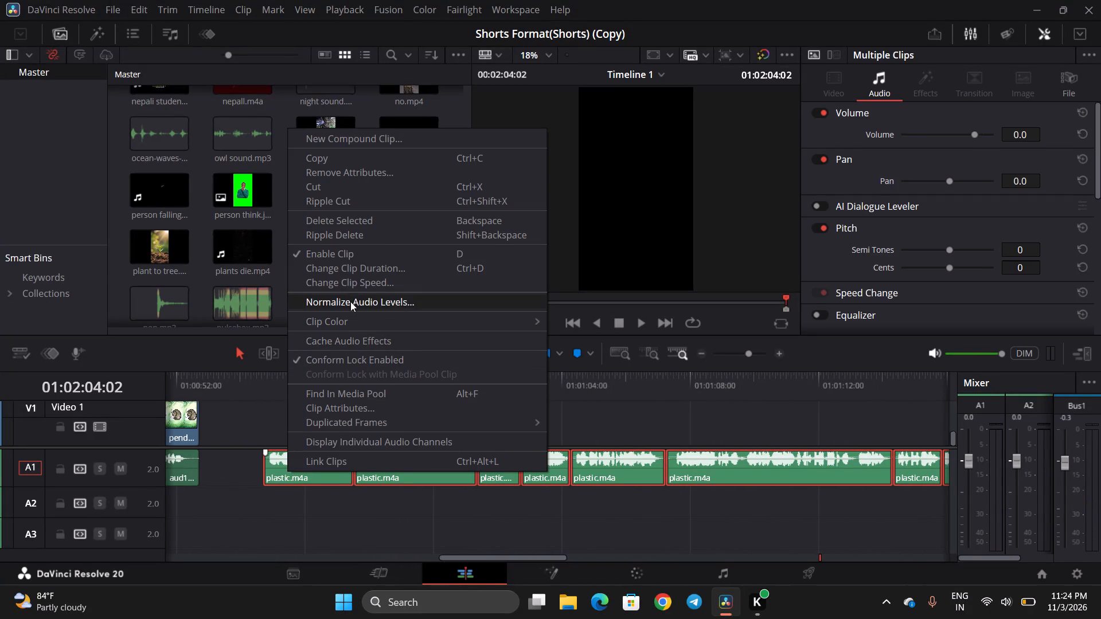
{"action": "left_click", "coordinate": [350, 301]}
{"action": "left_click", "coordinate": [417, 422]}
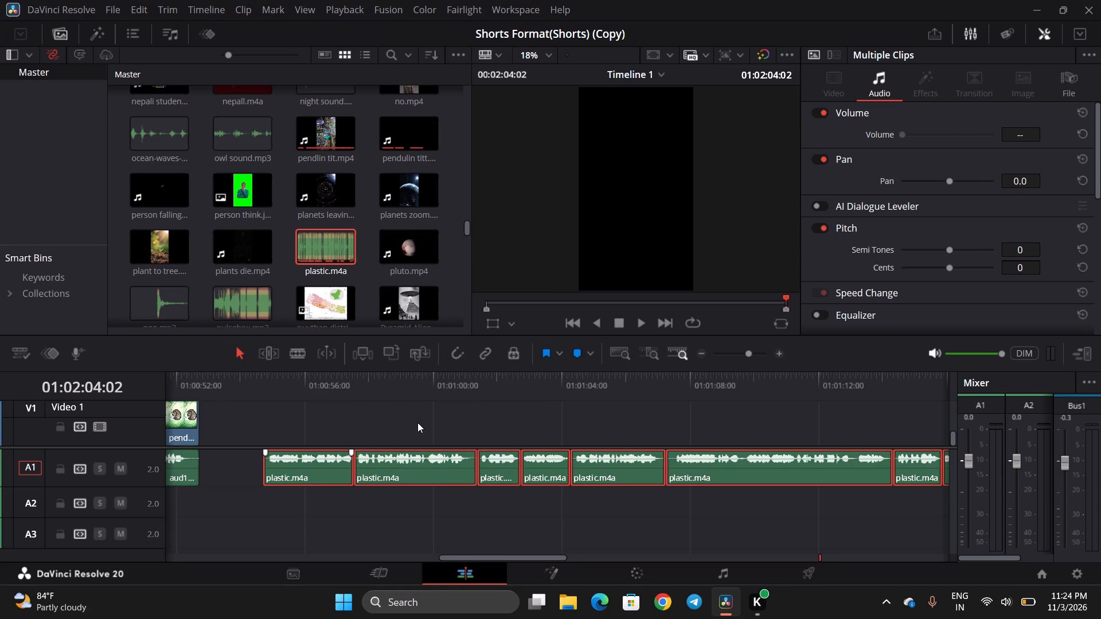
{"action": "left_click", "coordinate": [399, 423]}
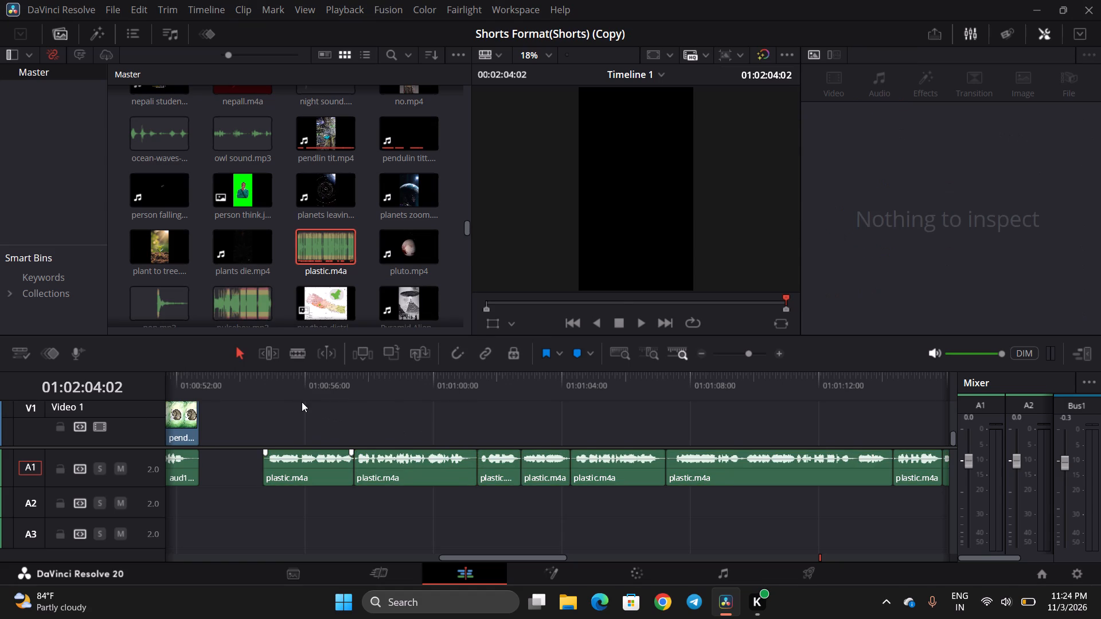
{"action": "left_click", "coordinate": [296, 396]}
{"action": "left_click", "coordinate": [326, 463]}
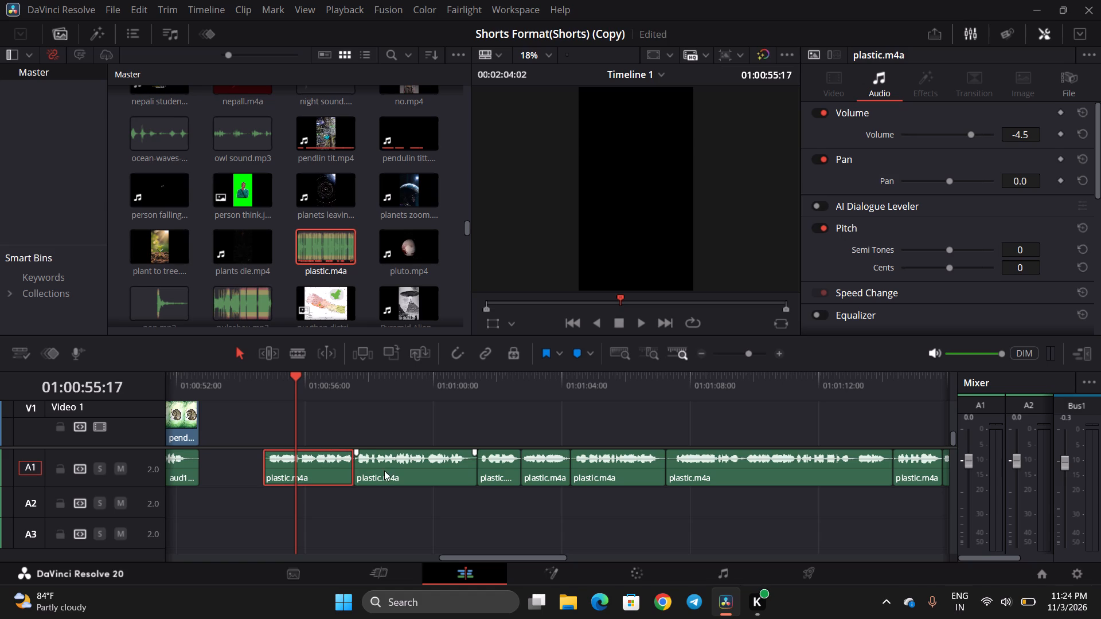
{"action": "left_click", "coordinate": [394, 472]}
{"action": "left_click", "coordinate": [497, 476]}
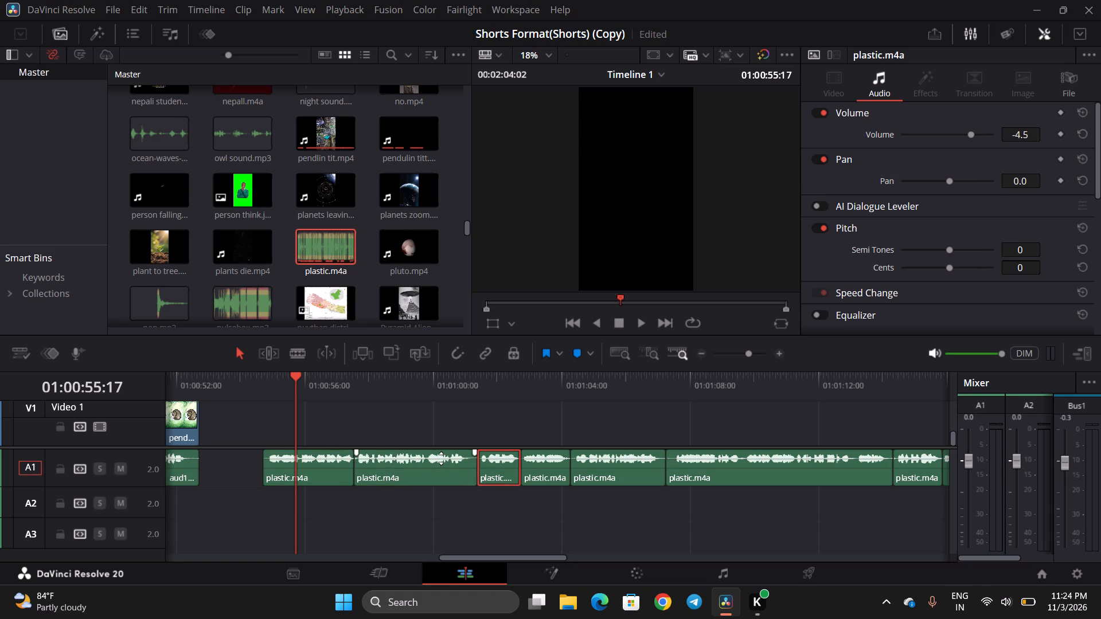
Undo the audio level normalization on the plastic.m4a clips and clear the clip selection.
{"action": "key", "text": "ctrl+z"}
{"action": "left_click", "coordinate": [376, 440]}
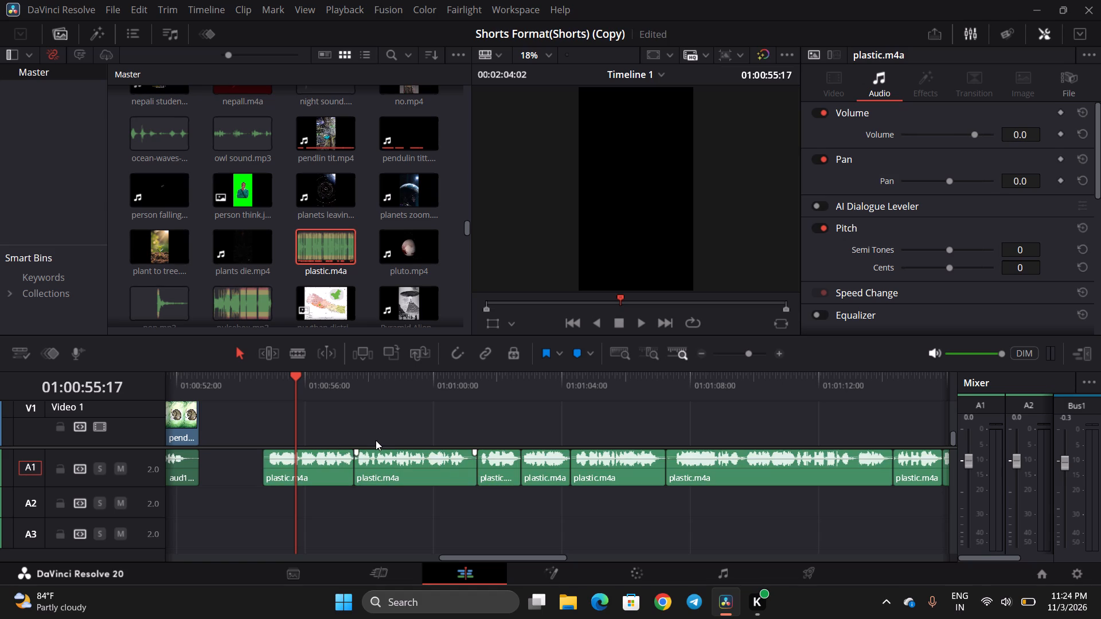
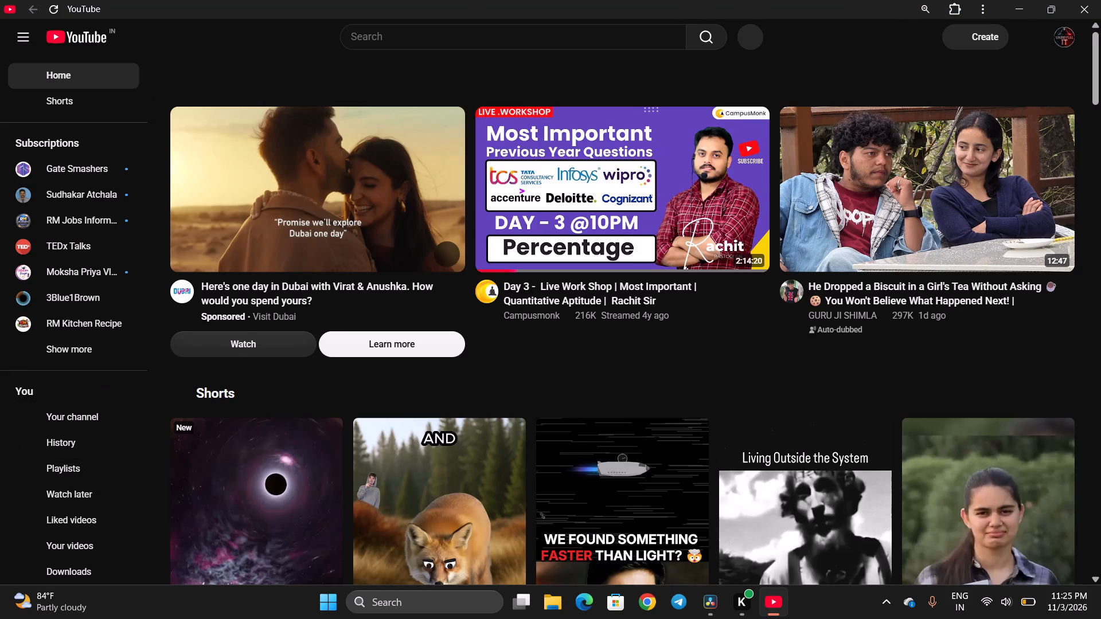
Copy the share link of the "Plastic Eating SuperWorm?" Short from yesterday's entries in the YouTube watch history.
{"action": "left_click", "coordinate": [64, 451]}
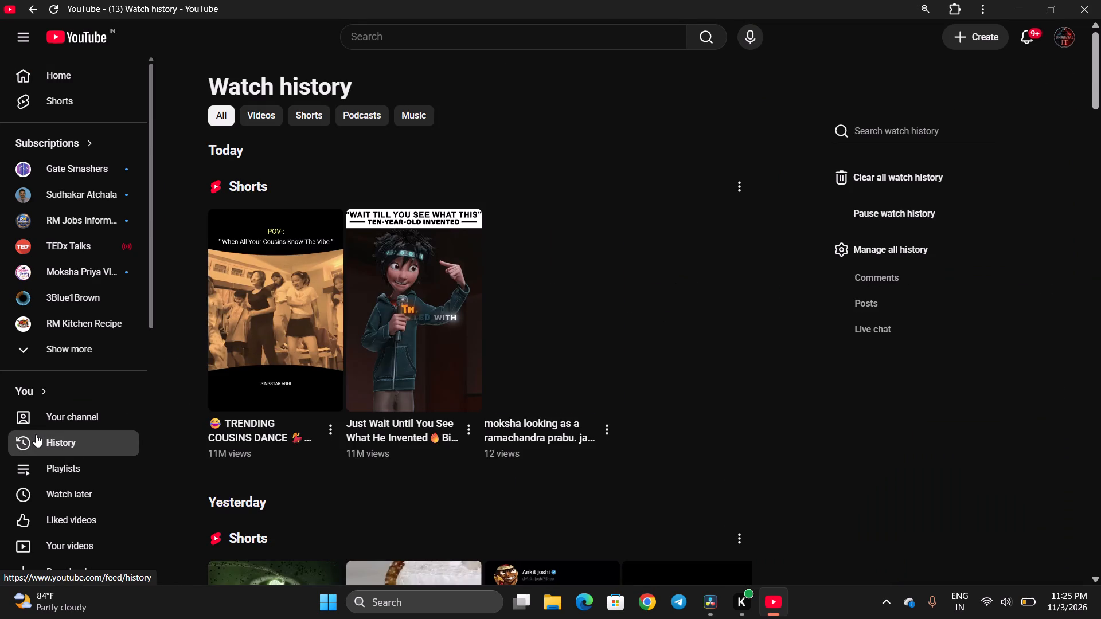
{"action": "scroll", "coordinate": [666, 223], "scroll_direction": "down", "scroll_amount": 3}
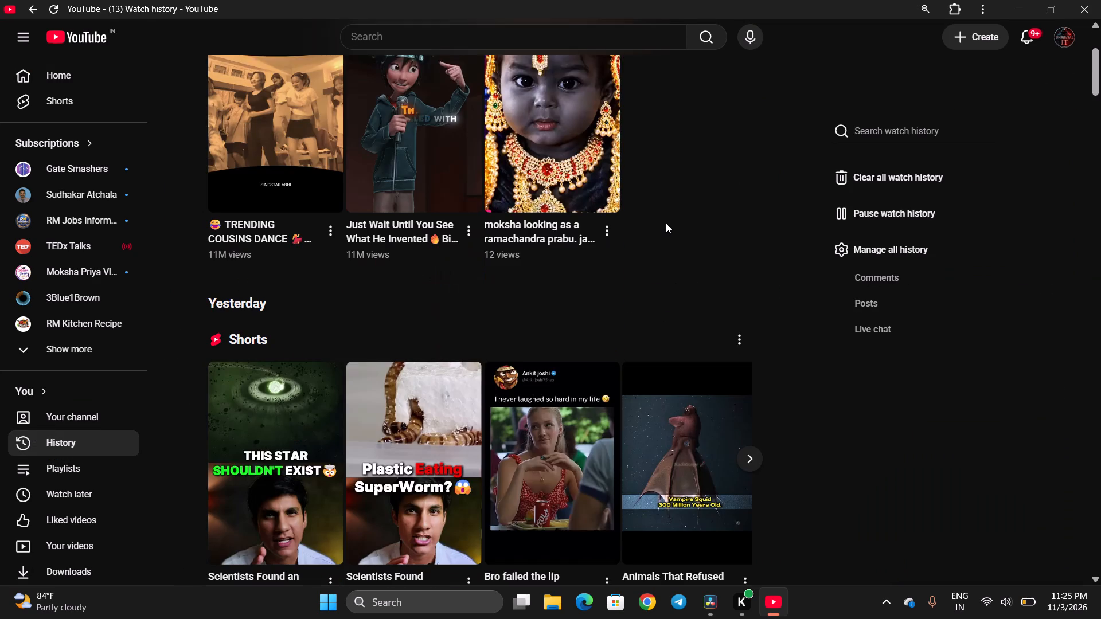
{"action": "scroll", "coordinate": [666, 223], "scroll_direction": "down", "scroll_amount": 2}
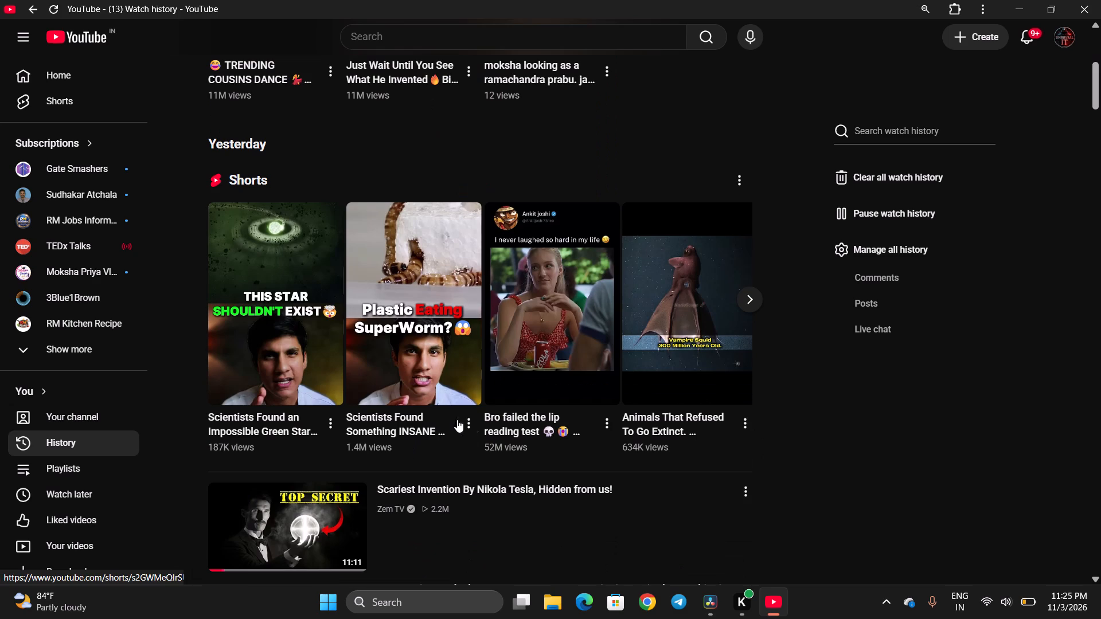
{"action": "left_click", "coordinate": [466, 422]}
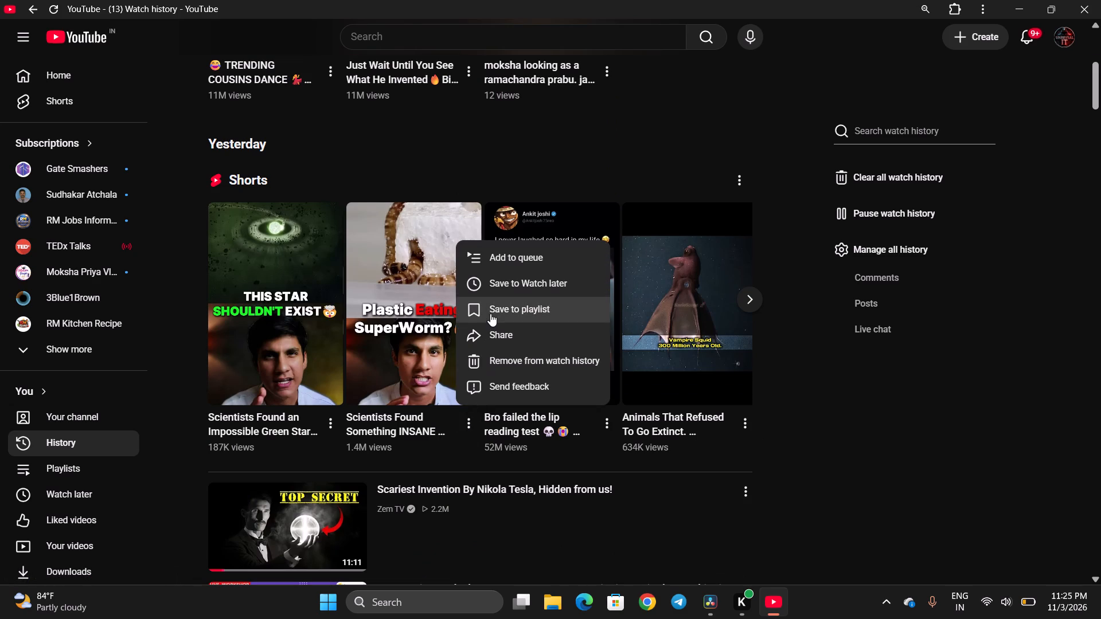
{"action": "left_click", "coordinate": [492, 337]}
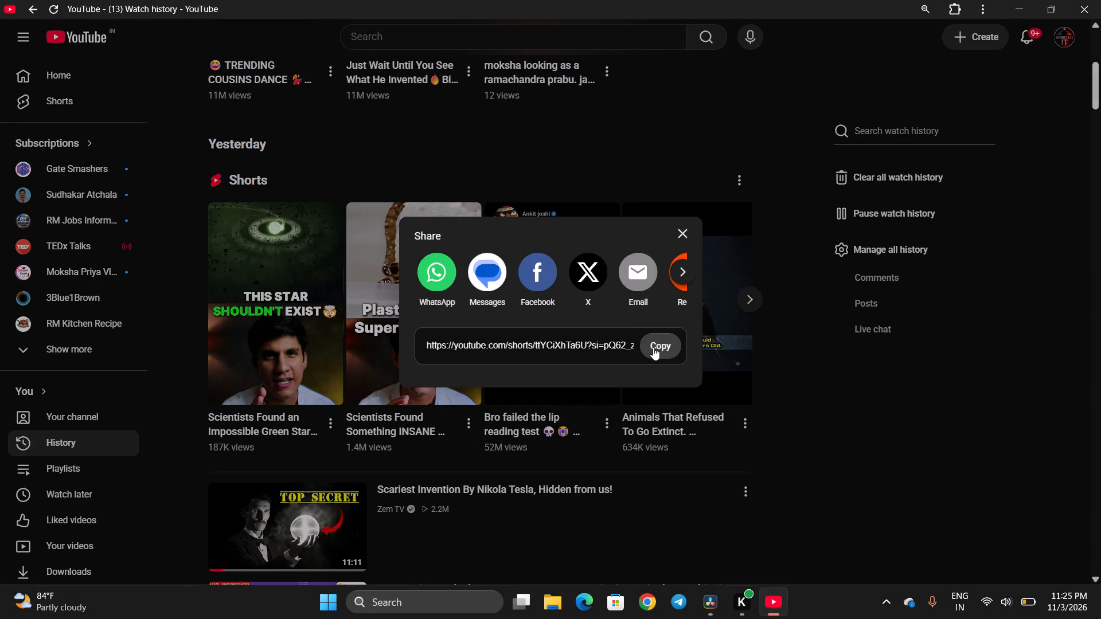
{"action": "left_click", "coordinate": [653, 347]}
{"action": "left_click", "coordinate": [840, 47]}
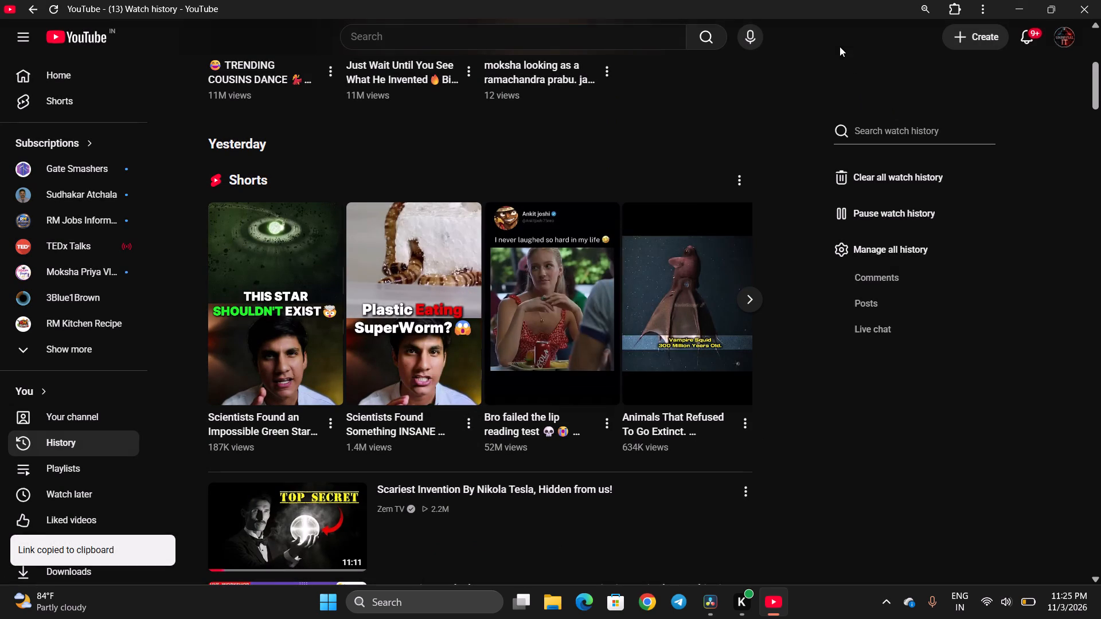
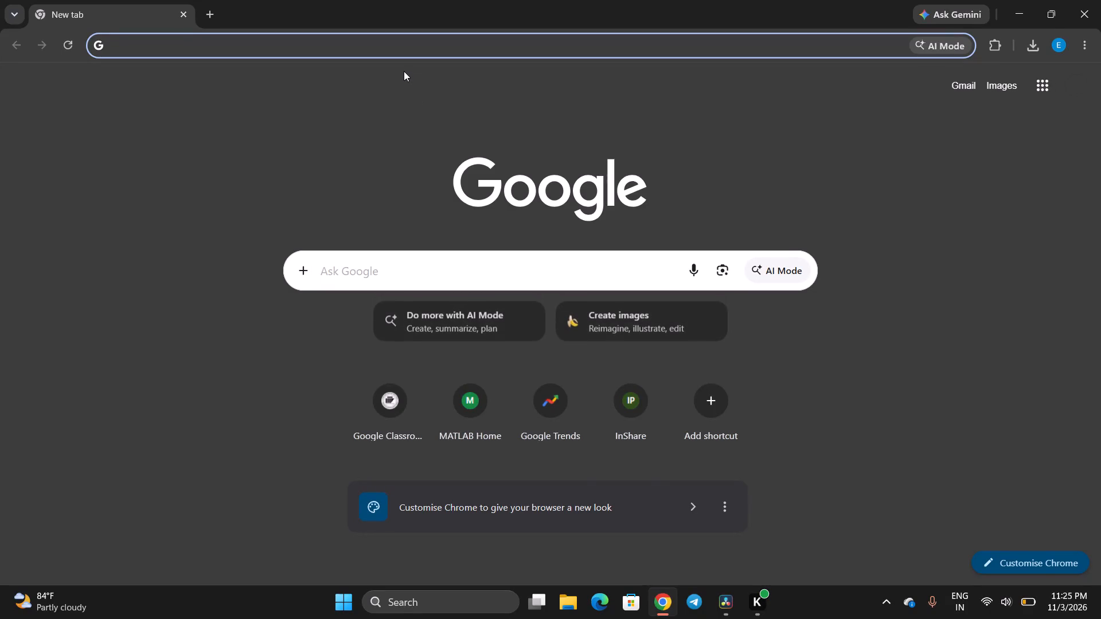
Search for "youtube video downloader vidsave" and open the VidsSave YouTube downloader page.
{"action": "type", "text": "you"}
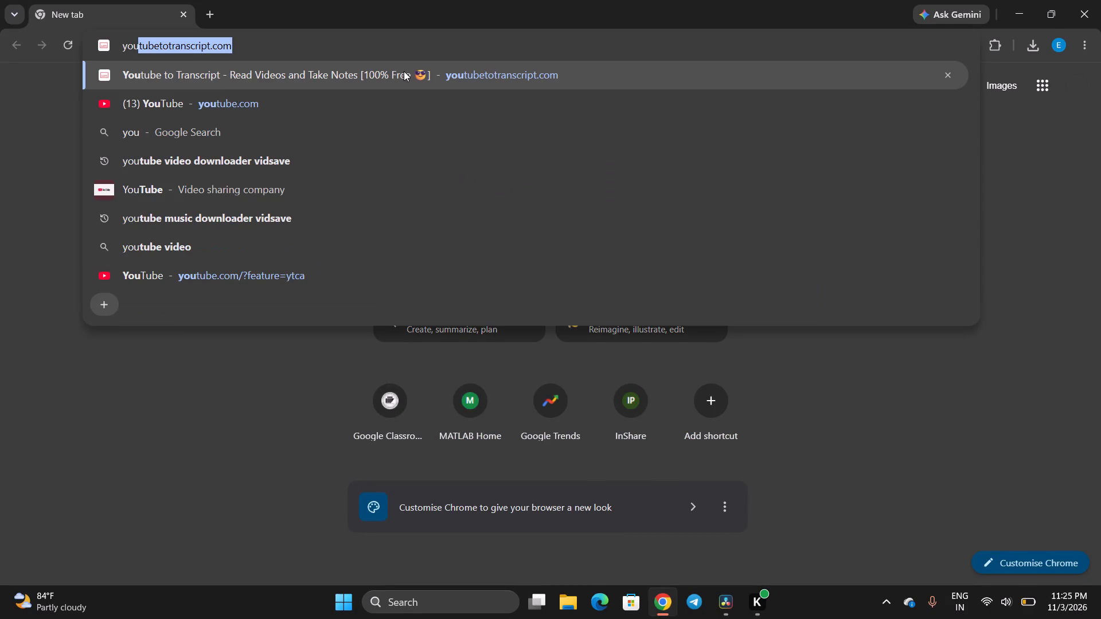
{"action": "key", "text": "Down"}
{"action": "key", "text": "Down"}
{"action": "key", "text": "Down"}
{"action": "key", "text": "Return"}
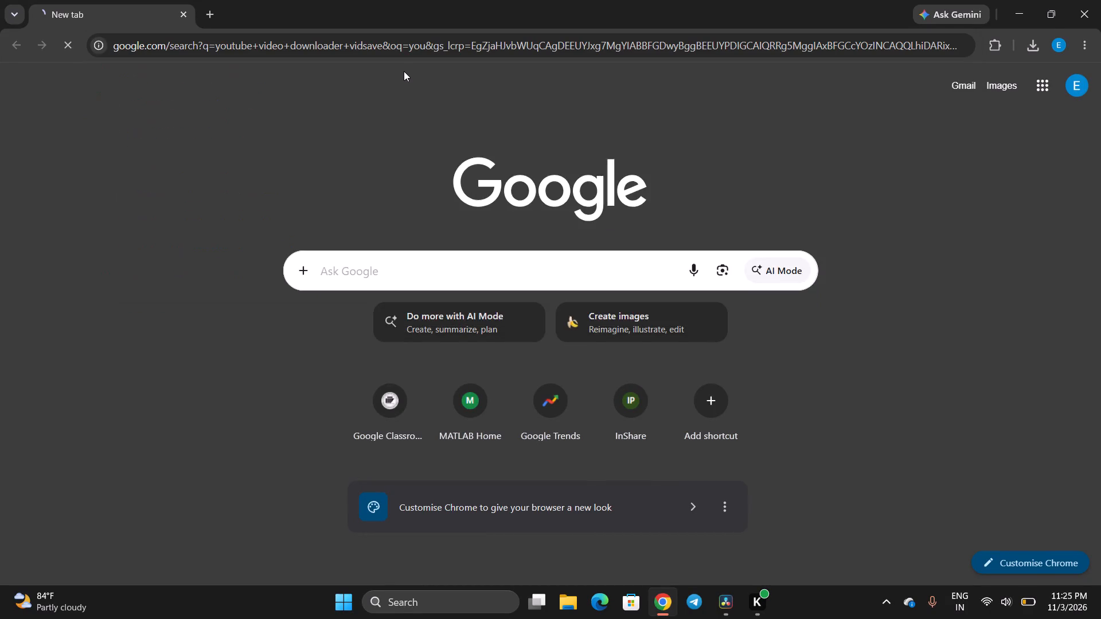
{"action": "left_click", "coordinate": [214, 213]}
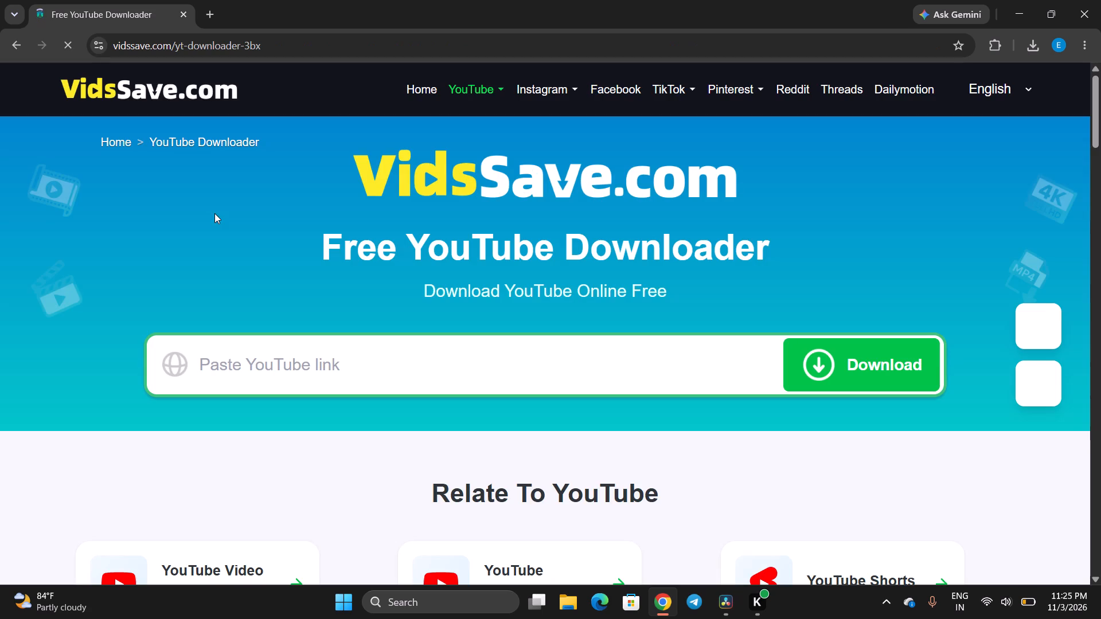
Load the copied superworm Short link in the downloader and start its 720P MP4 download.
{"action": "left_click", "coordinate": [272, 350]}
{"action": "left_click", "coordinate": [272, 374]}
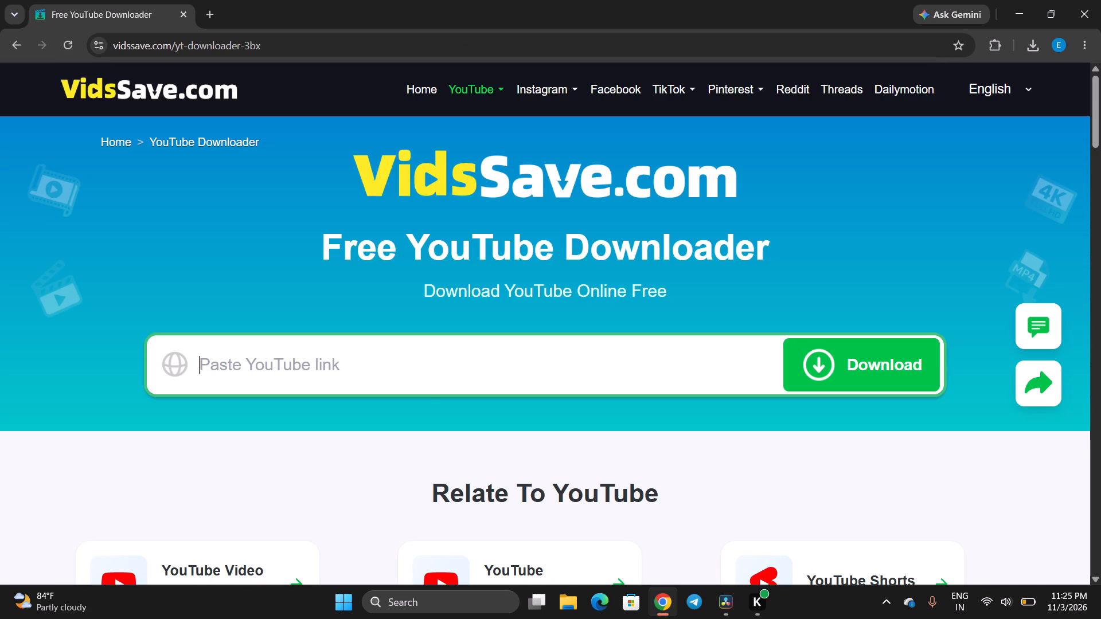
{"action": "key", "text": "ctrl+v"}
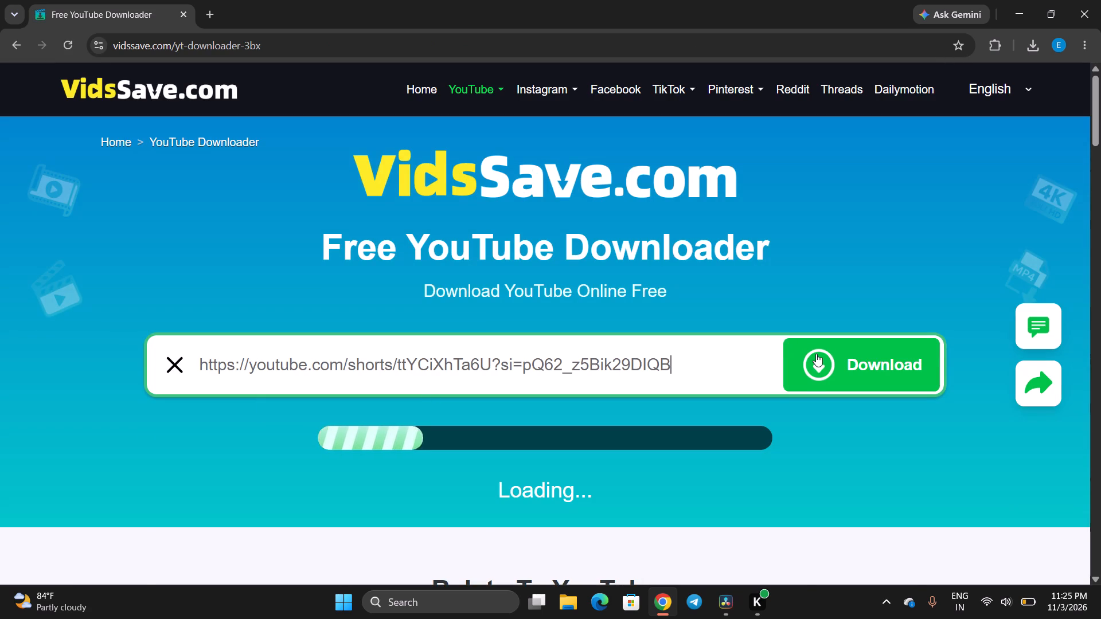
{"action": "scroll", "coordinate": [693, 358], "scroll_direction": "down", "scroll_amount": 2}
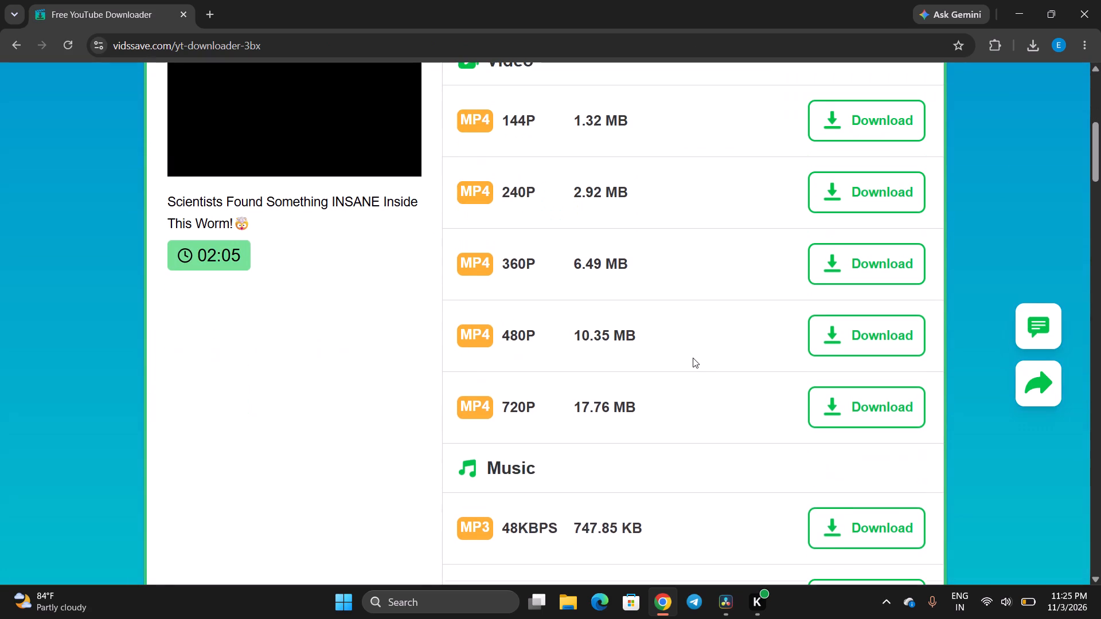
{"action": "left_click", "coordinate": [885, 406]}
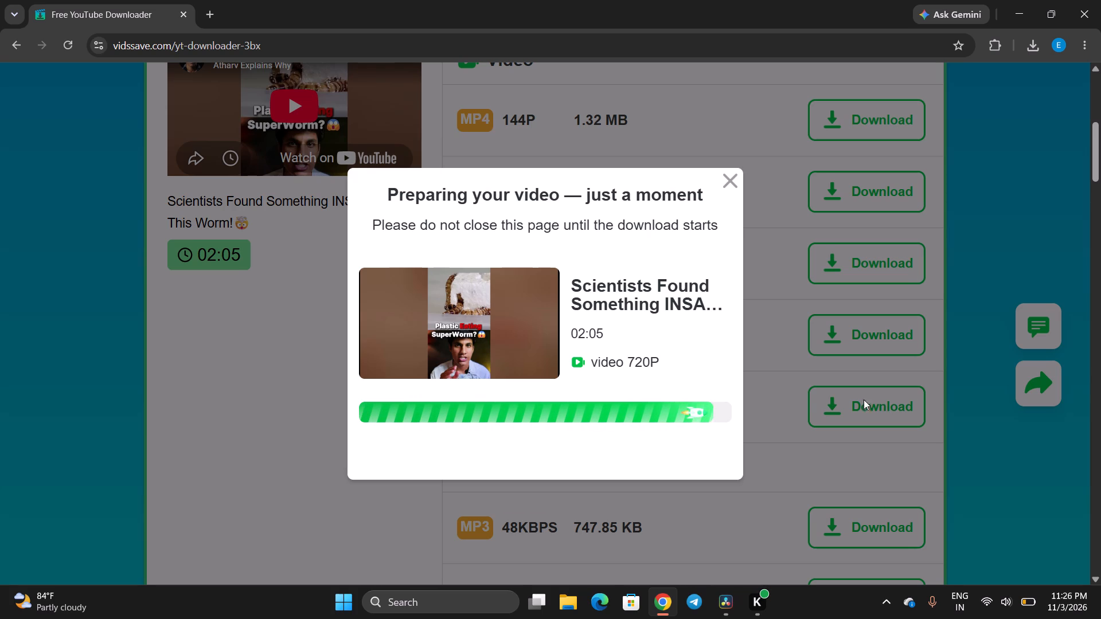
{"action": "left_click", "coordinate": [602, 280]}
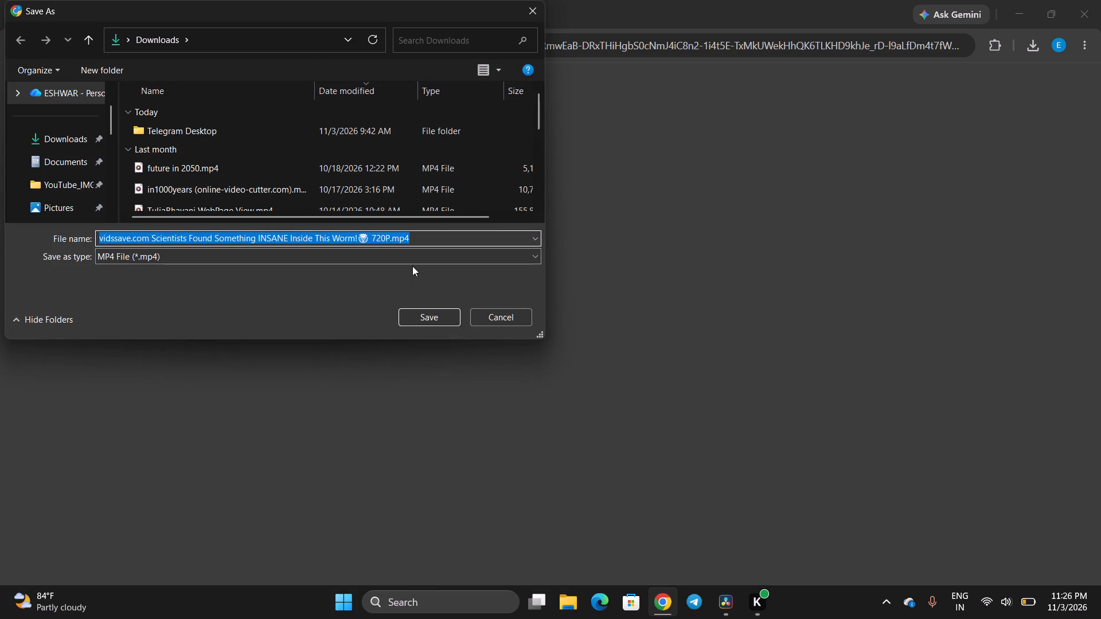
Save the video as "plastic eating fungus" in the Pintrest folder under Videos and check its download progress.
{"action": "type", "text": "plastic eatinf"}
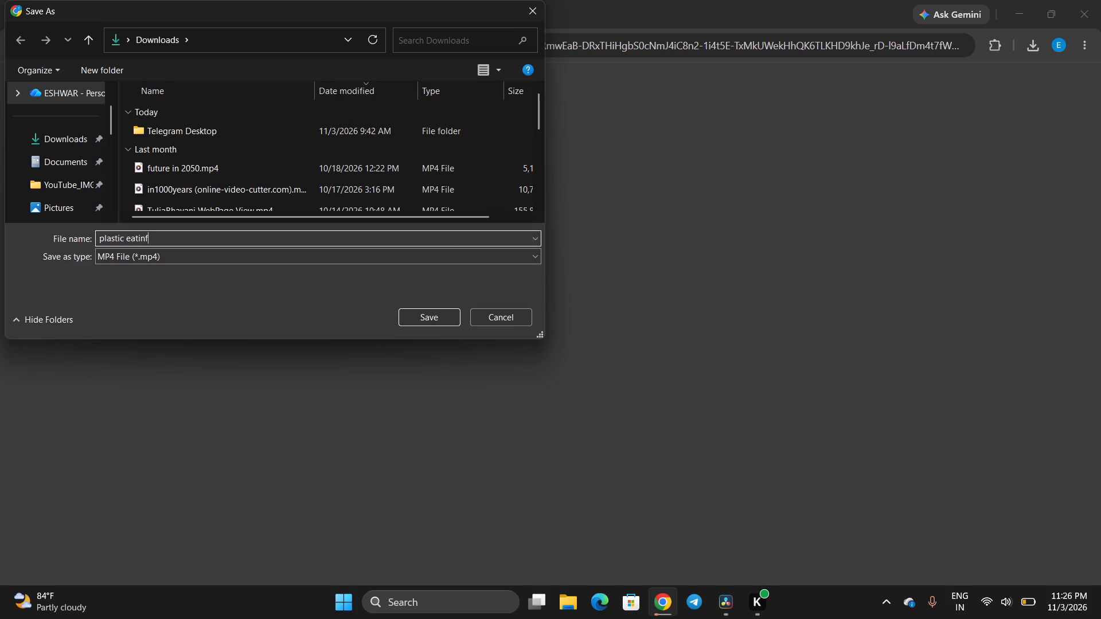
{"action": "key", "text": "BackSpace"}
{"action": "type", "text": "g fungus"}
{"action": "scroll", "coordinate": [77, 173], "scroll_direction": "down", "scroll_amount": 2}
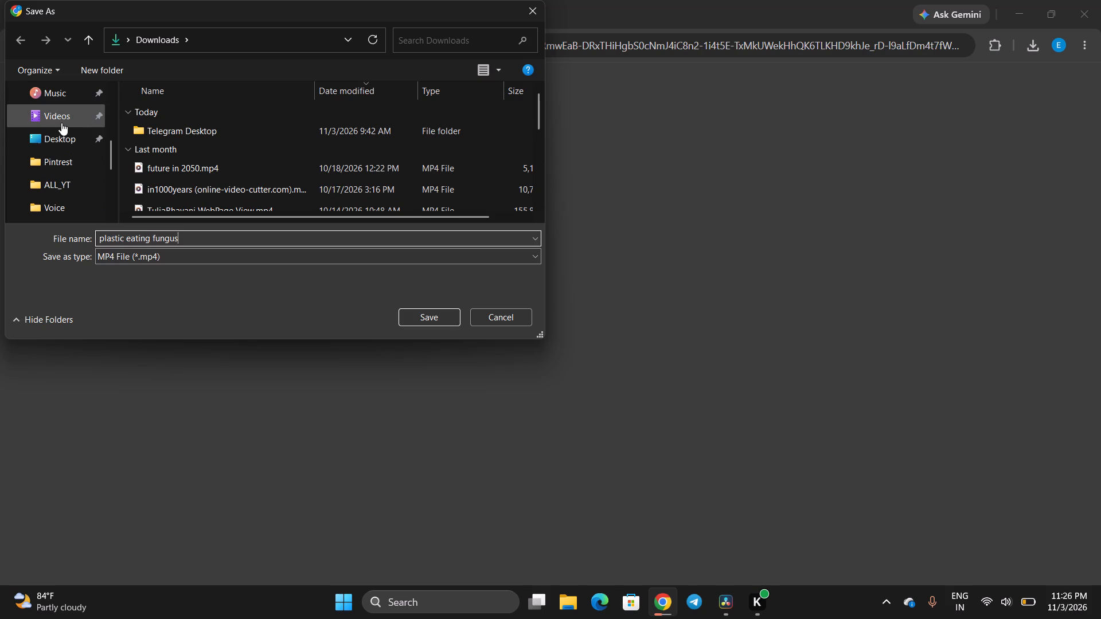
{"action": "left_click", "coordinate": [61, 123]}
{"action": "scroll", "coordinate": [167, 153], "scroll_direction": "down", "scroll_amount": 2}
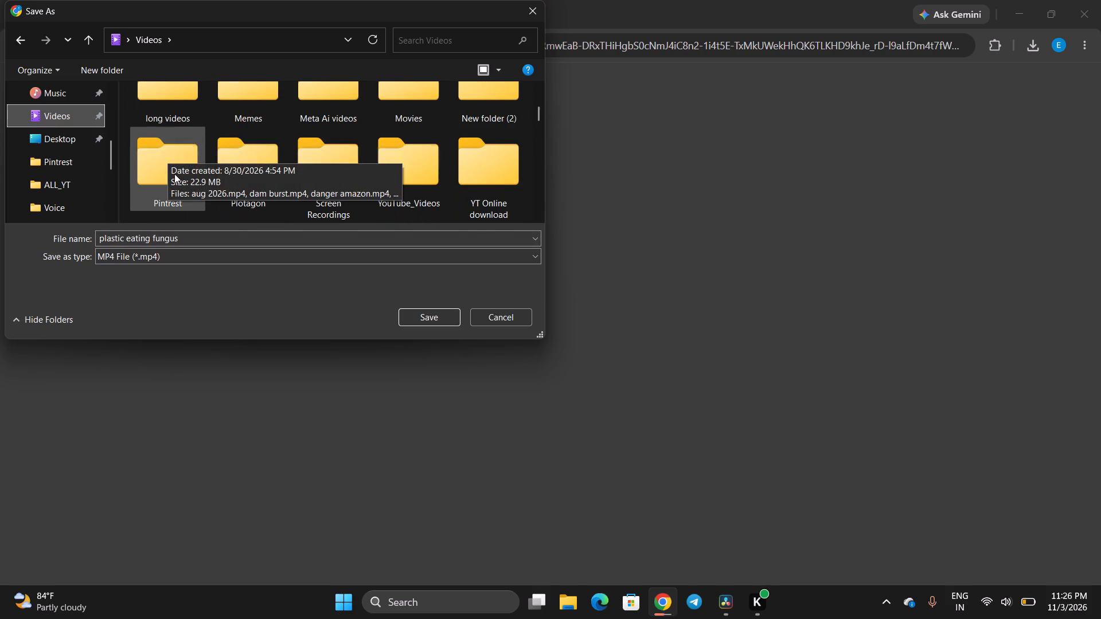
{"action": "double_click", "coordinate": [174, 174]}
{"action": "left_click", "coordinate": [415, 314]}
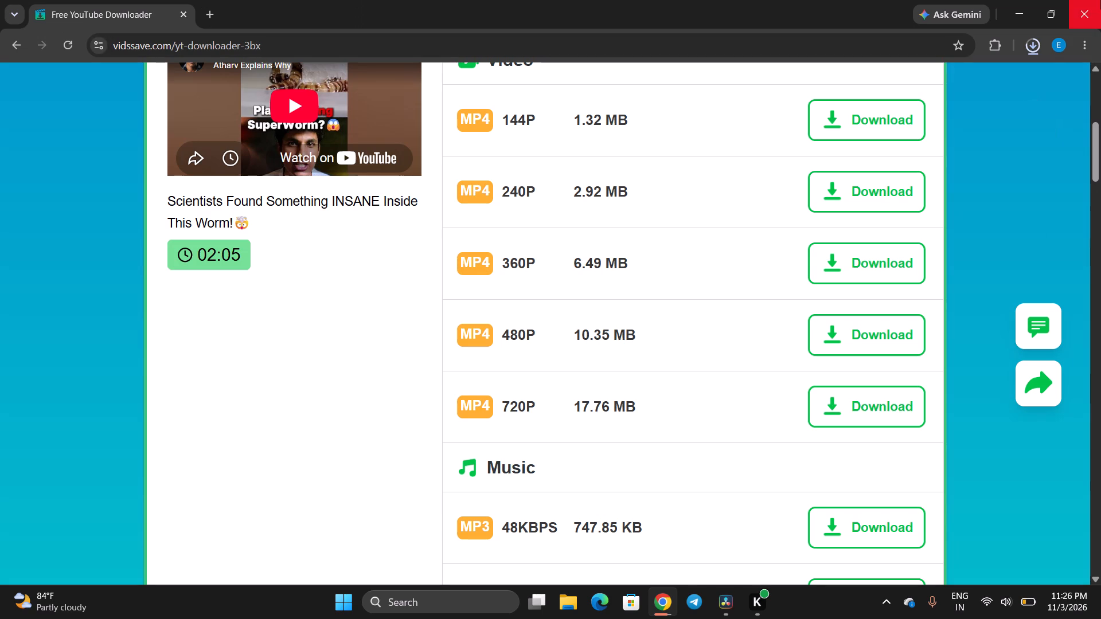
{"action": "left_click", "coordinate": [1031, 38]}
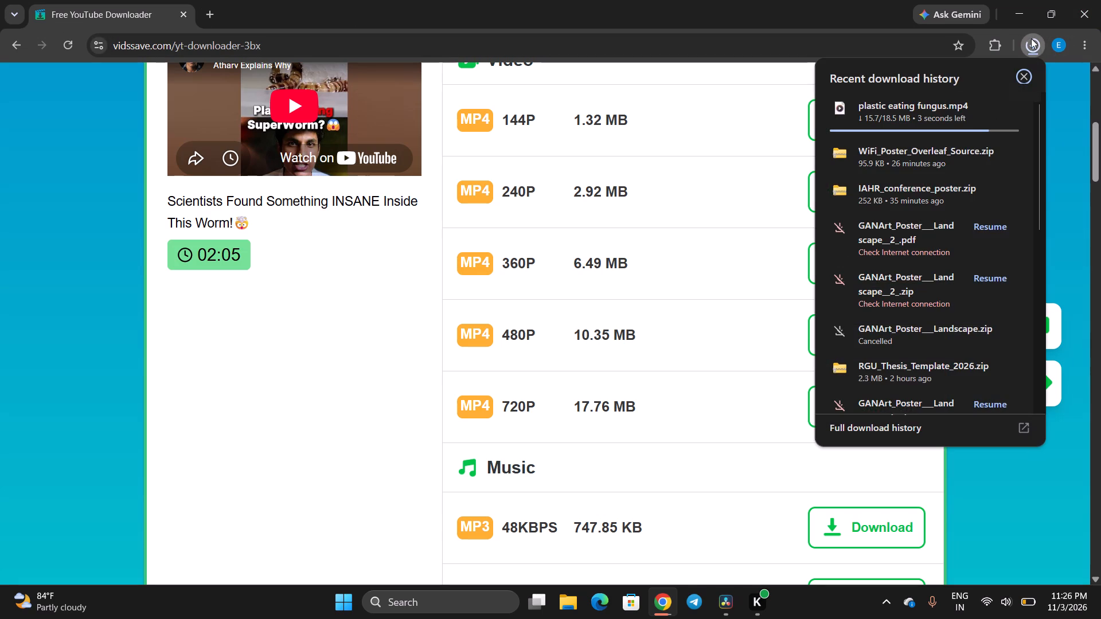